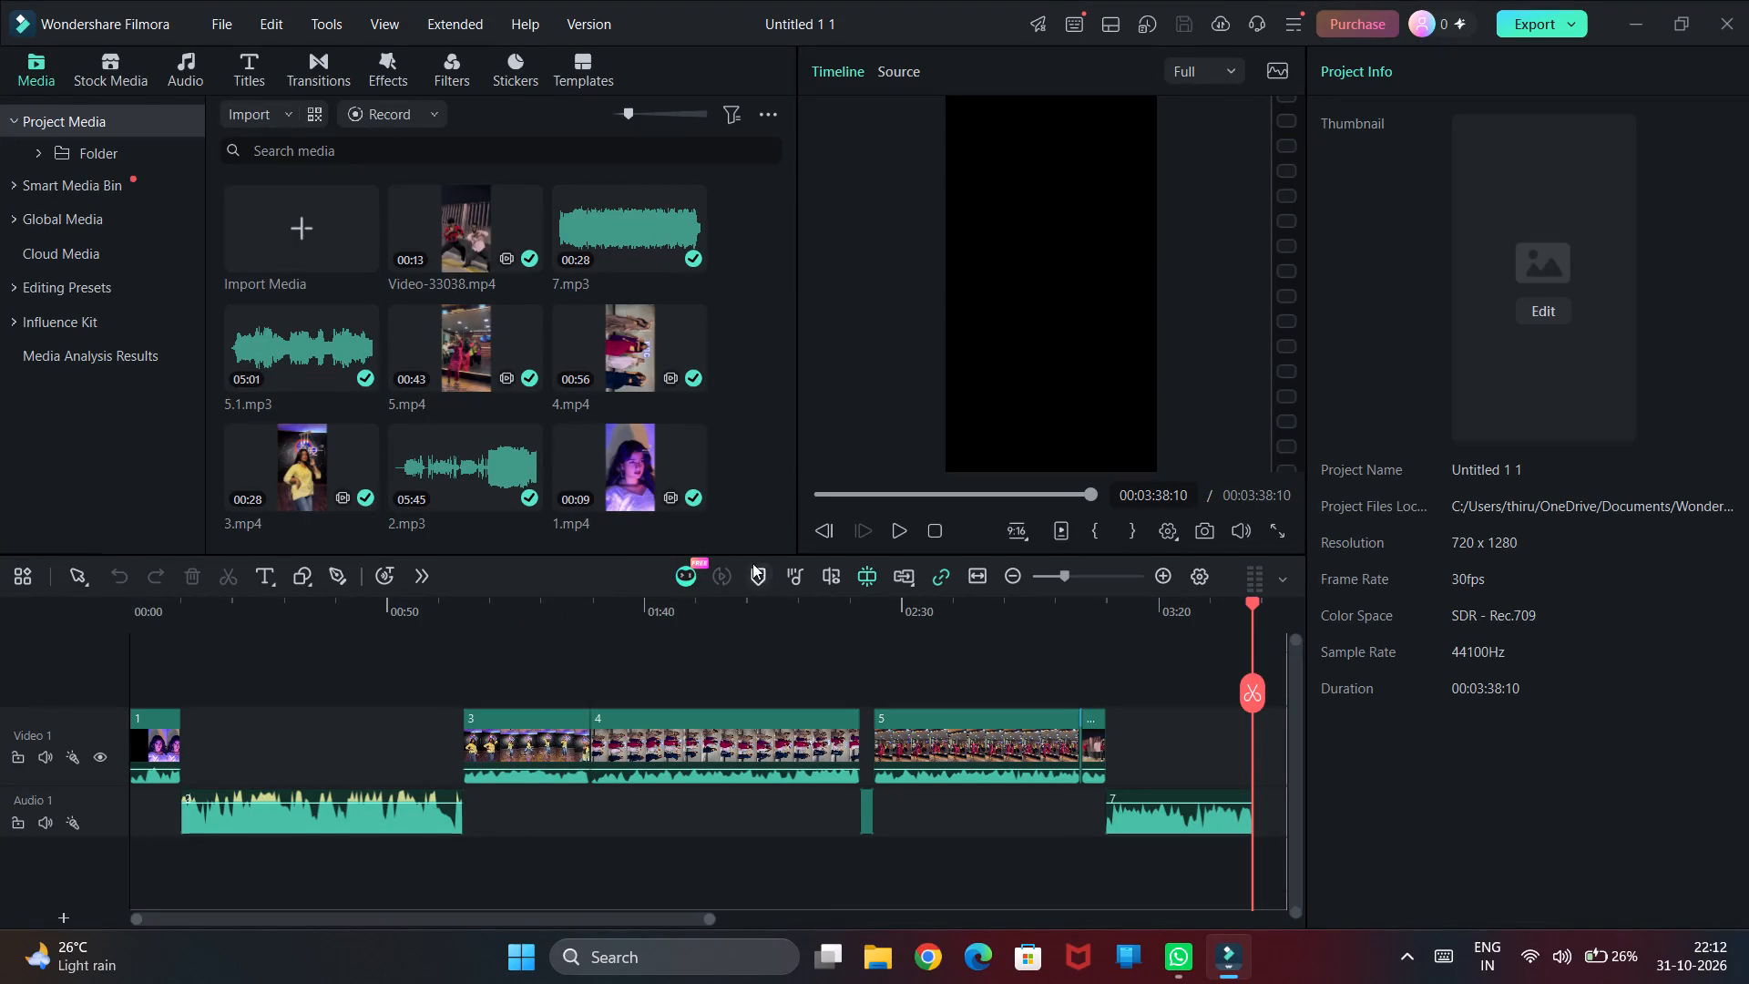
# Jump the preview playhead back to about 00:01:14:19, within clip 3 on the Video 1 track.
pyautogui.click(913, 493)
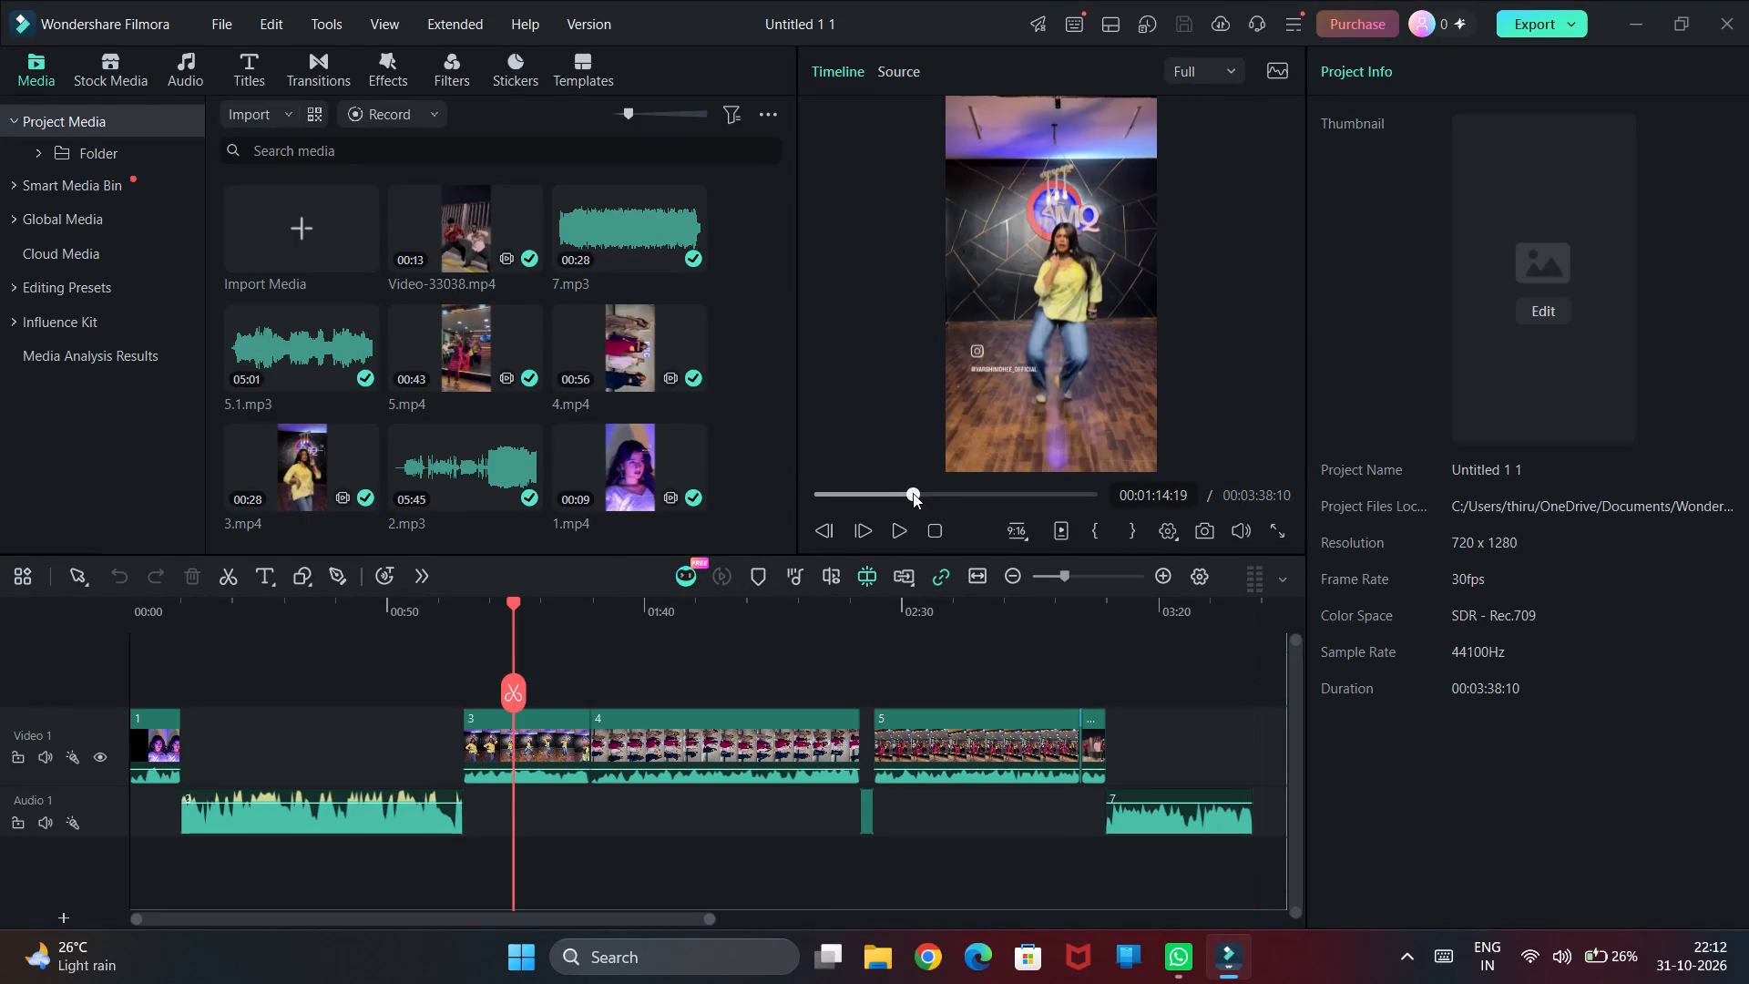
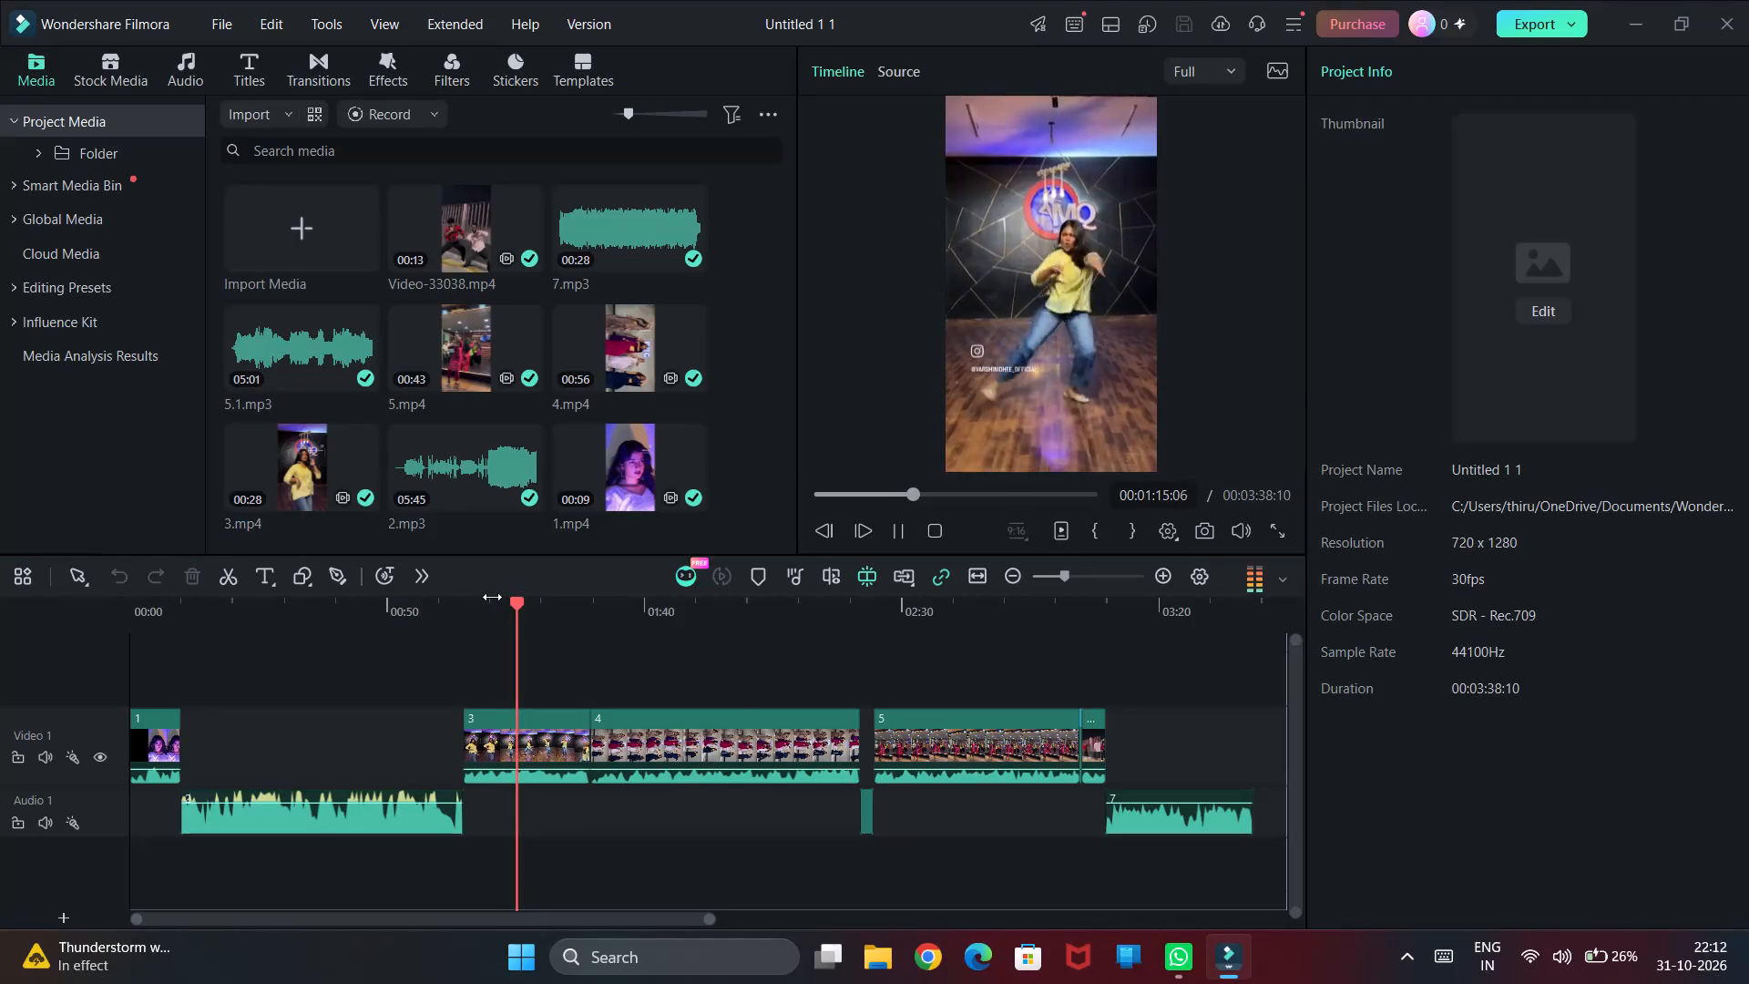
# Pause the preview playback at about 00:01:15:22, within clip 3 on the Video 1 track.
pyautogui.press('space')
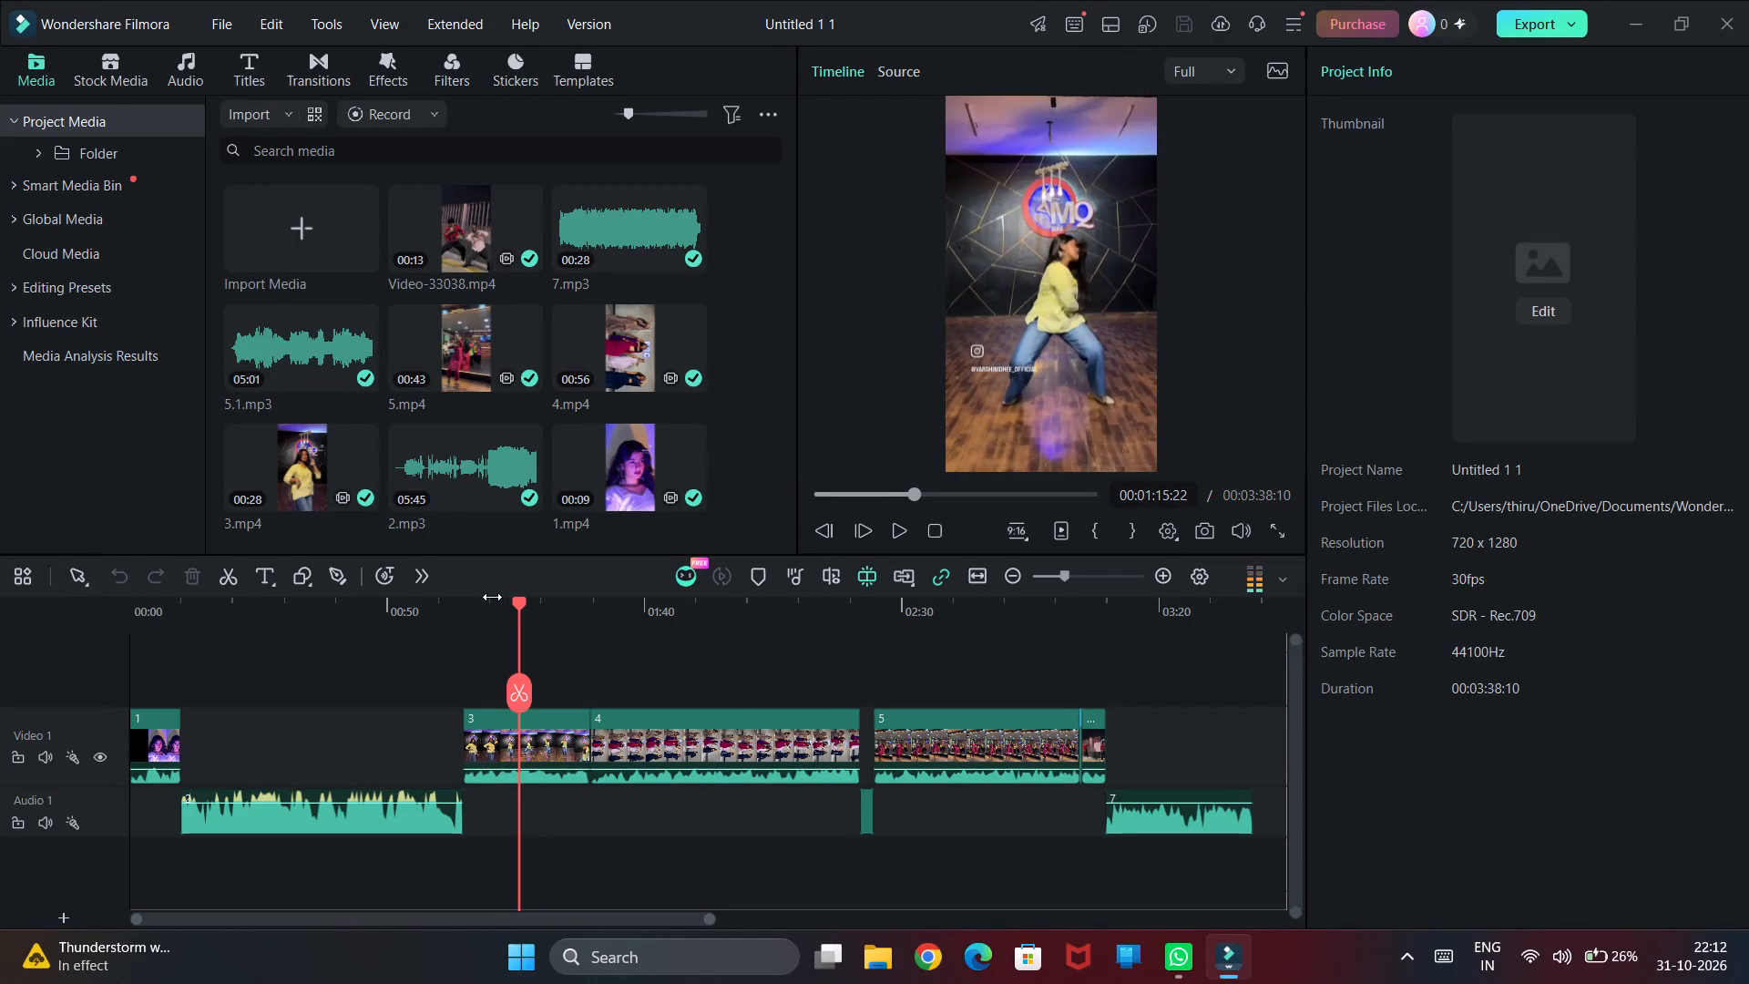
# Turn on Bluetooth in the Windows quick settings.
pyautogui.press('super+a')
pyautogui.click(1513, 518)
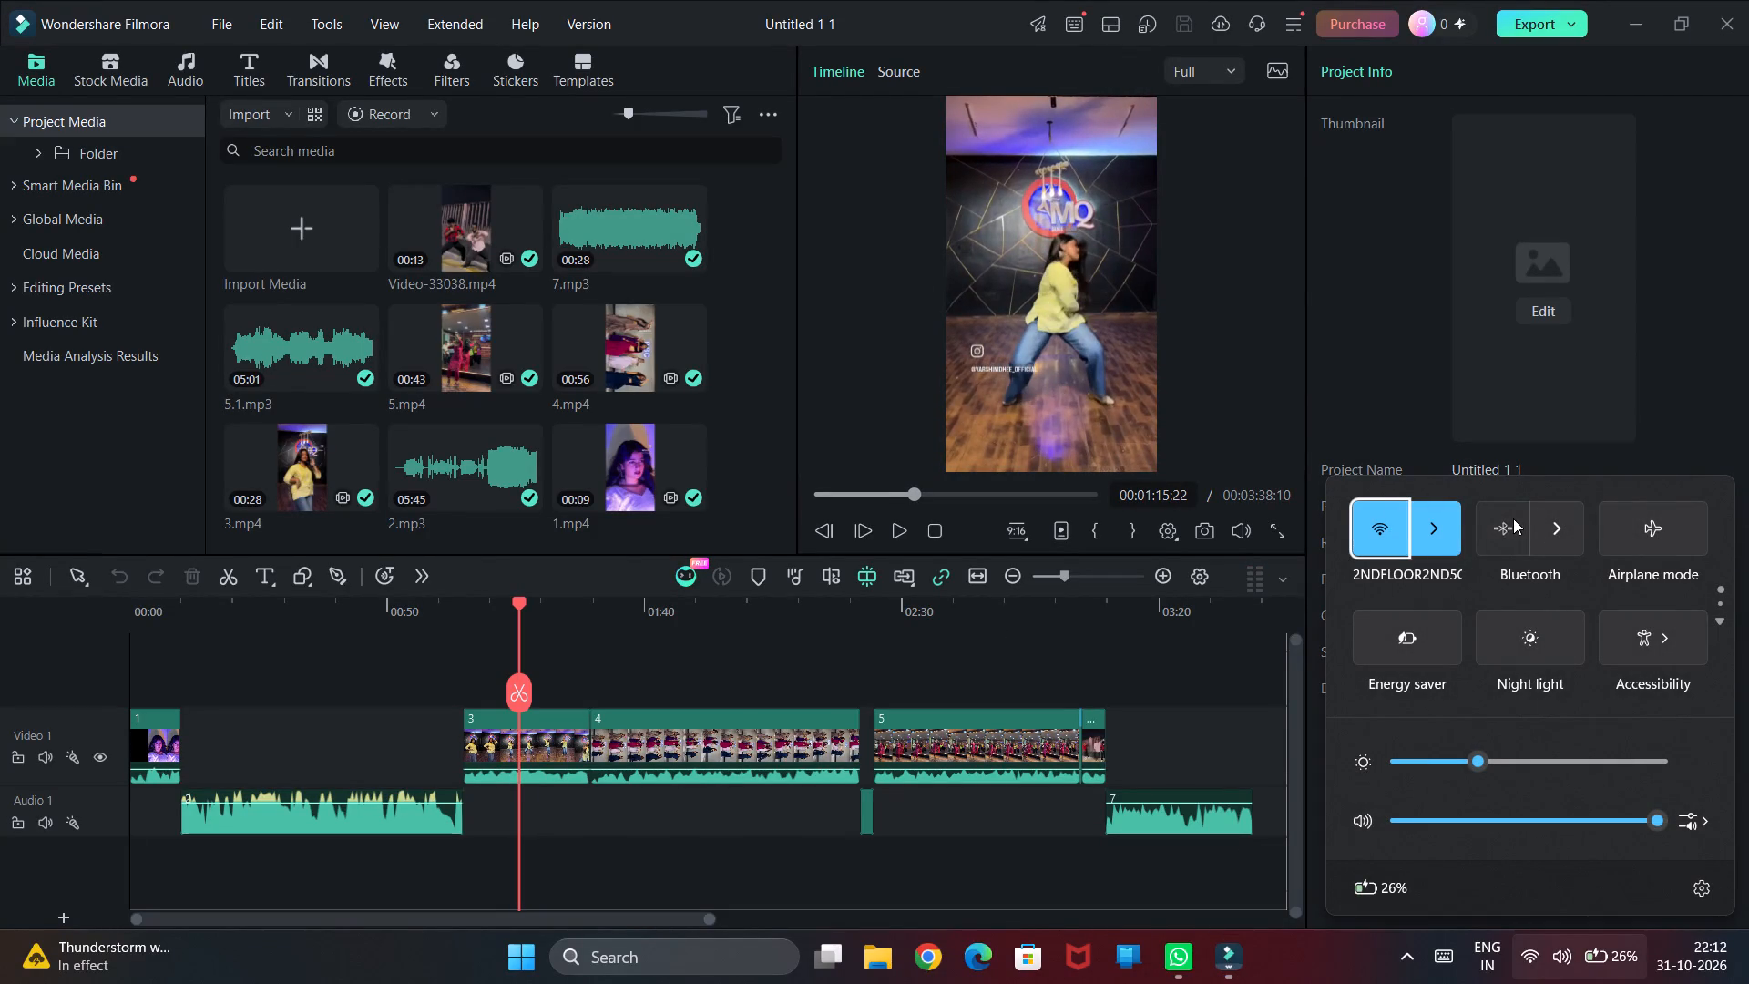
# Bring up the Windows task switcher to choose between the open Wondershare Filmora and WhatsApp windows.
pyautogui.hotkey('alt', 'Tab')
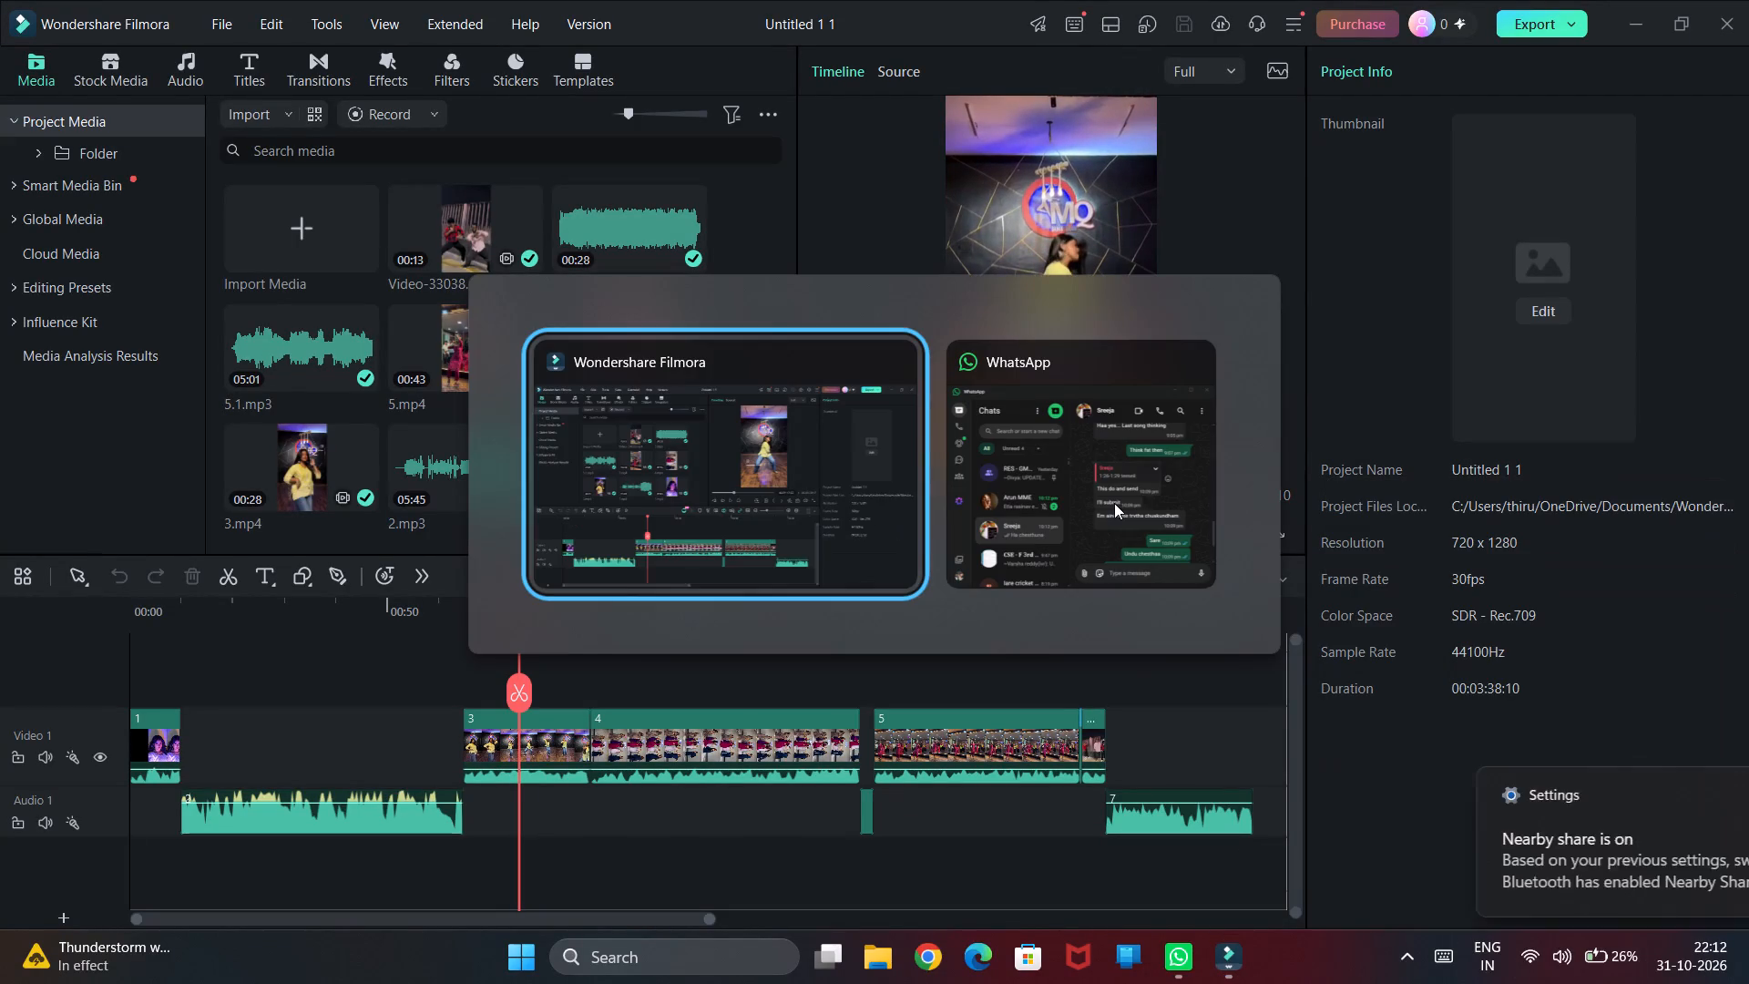
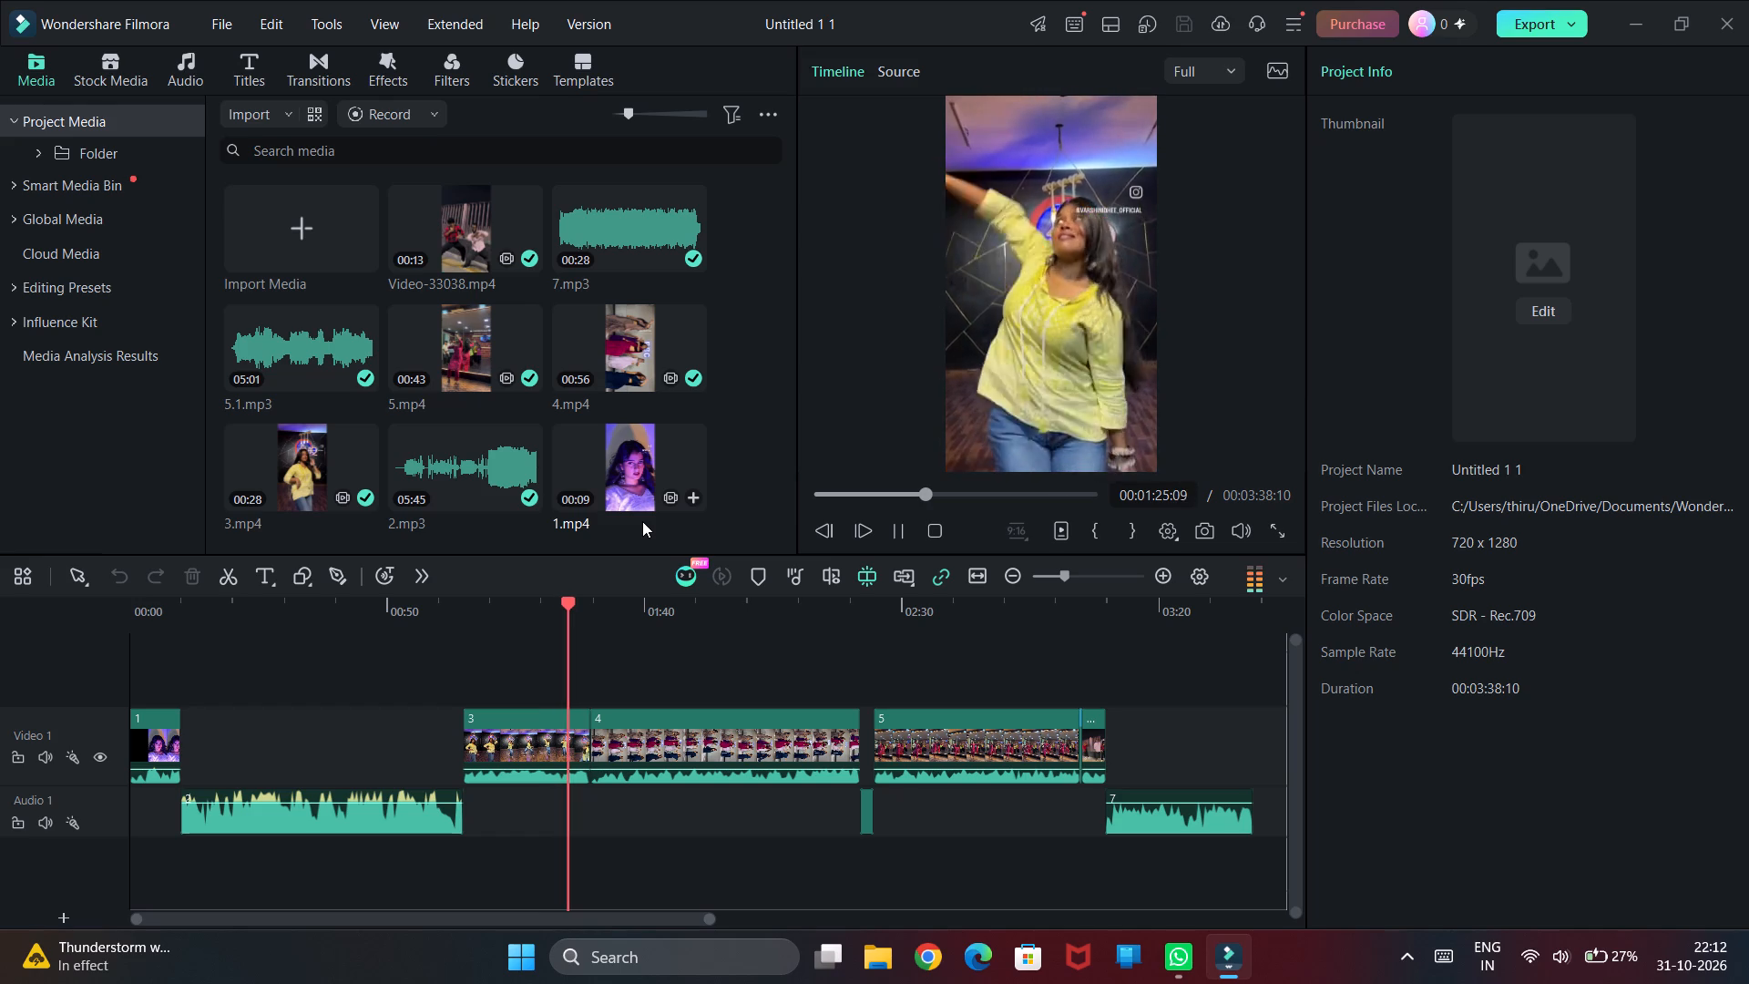
# Pause the preview playback at about 00:01:26:10, near the end of clip 3 on the Video 1 track.
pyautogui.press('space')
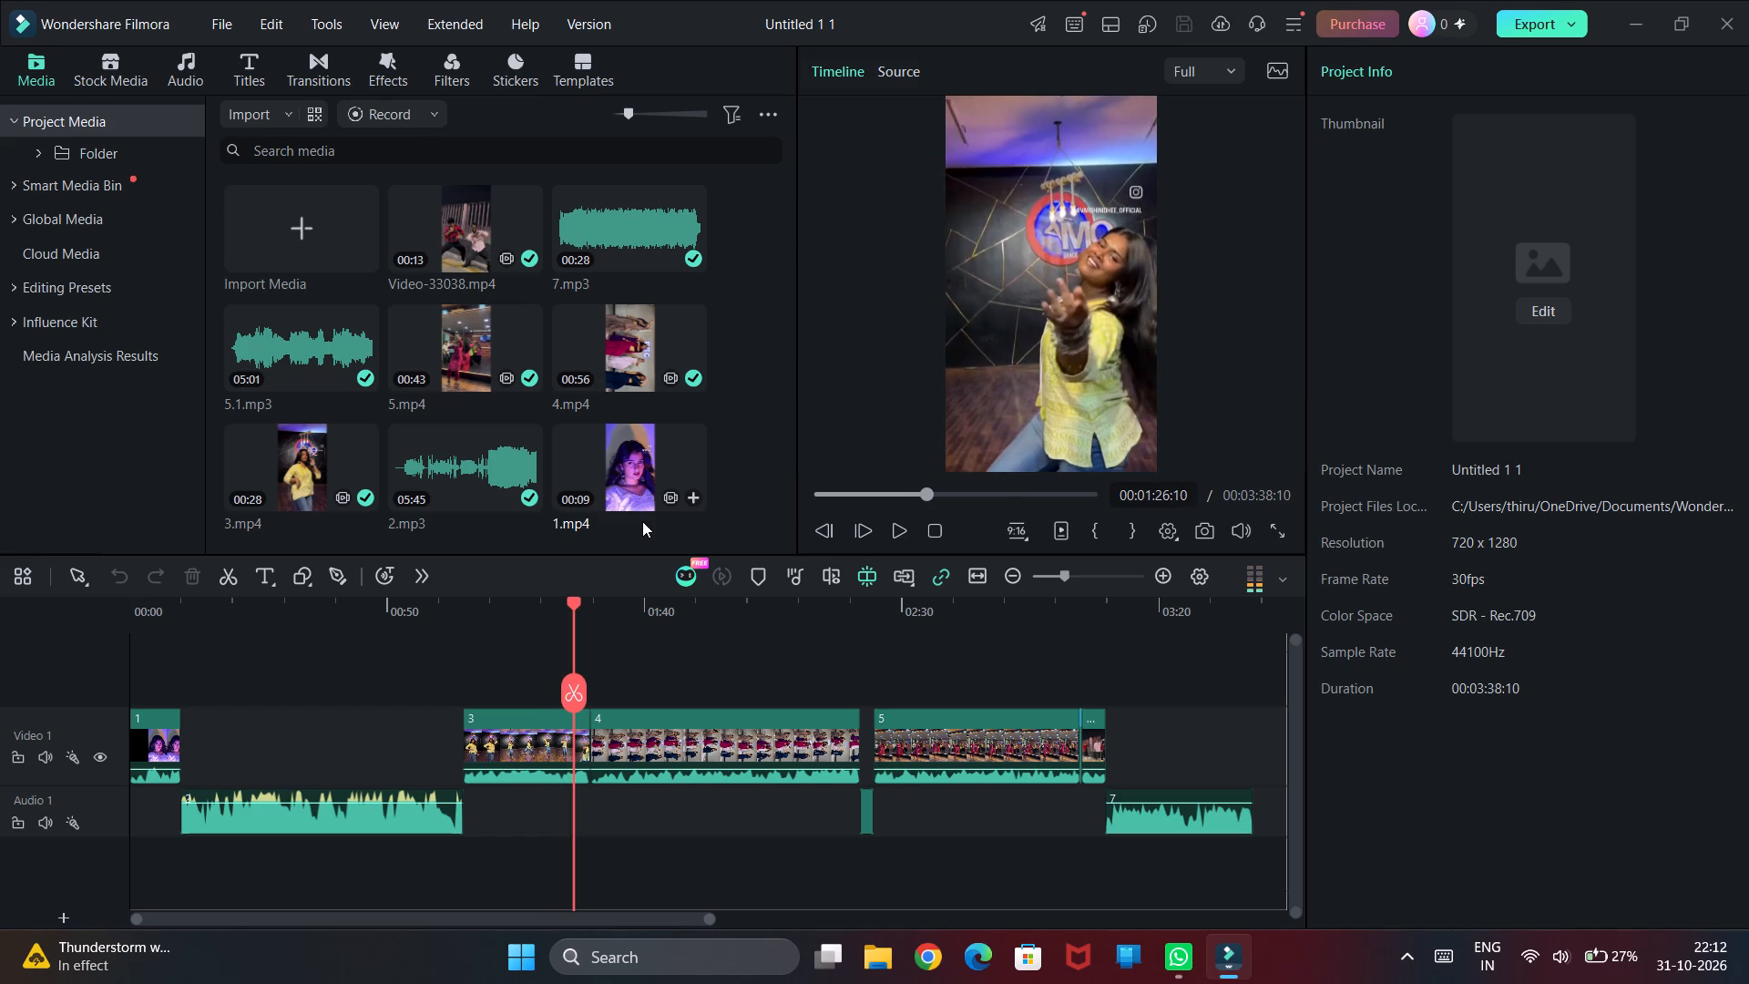
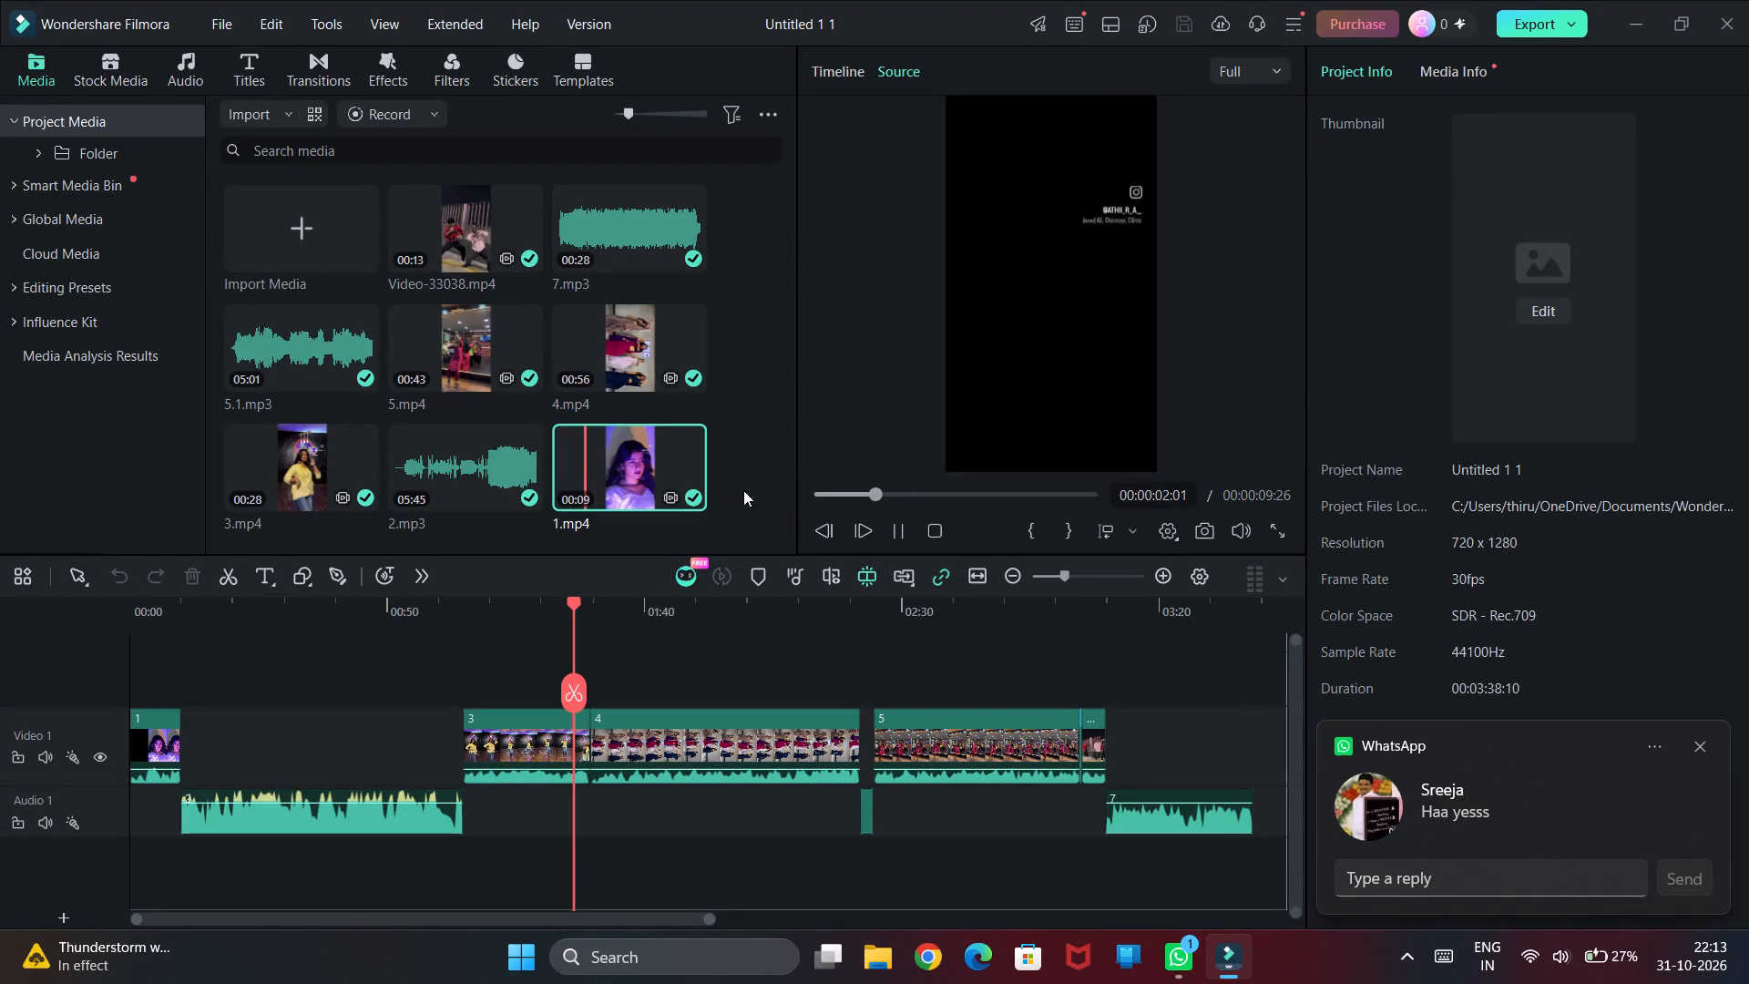
# Review clip 3 on the Video 1 track in short playback bursts from about 00:01:24:10, pausing at about 00:01:25:07.
pyautogui.click(564, 610)
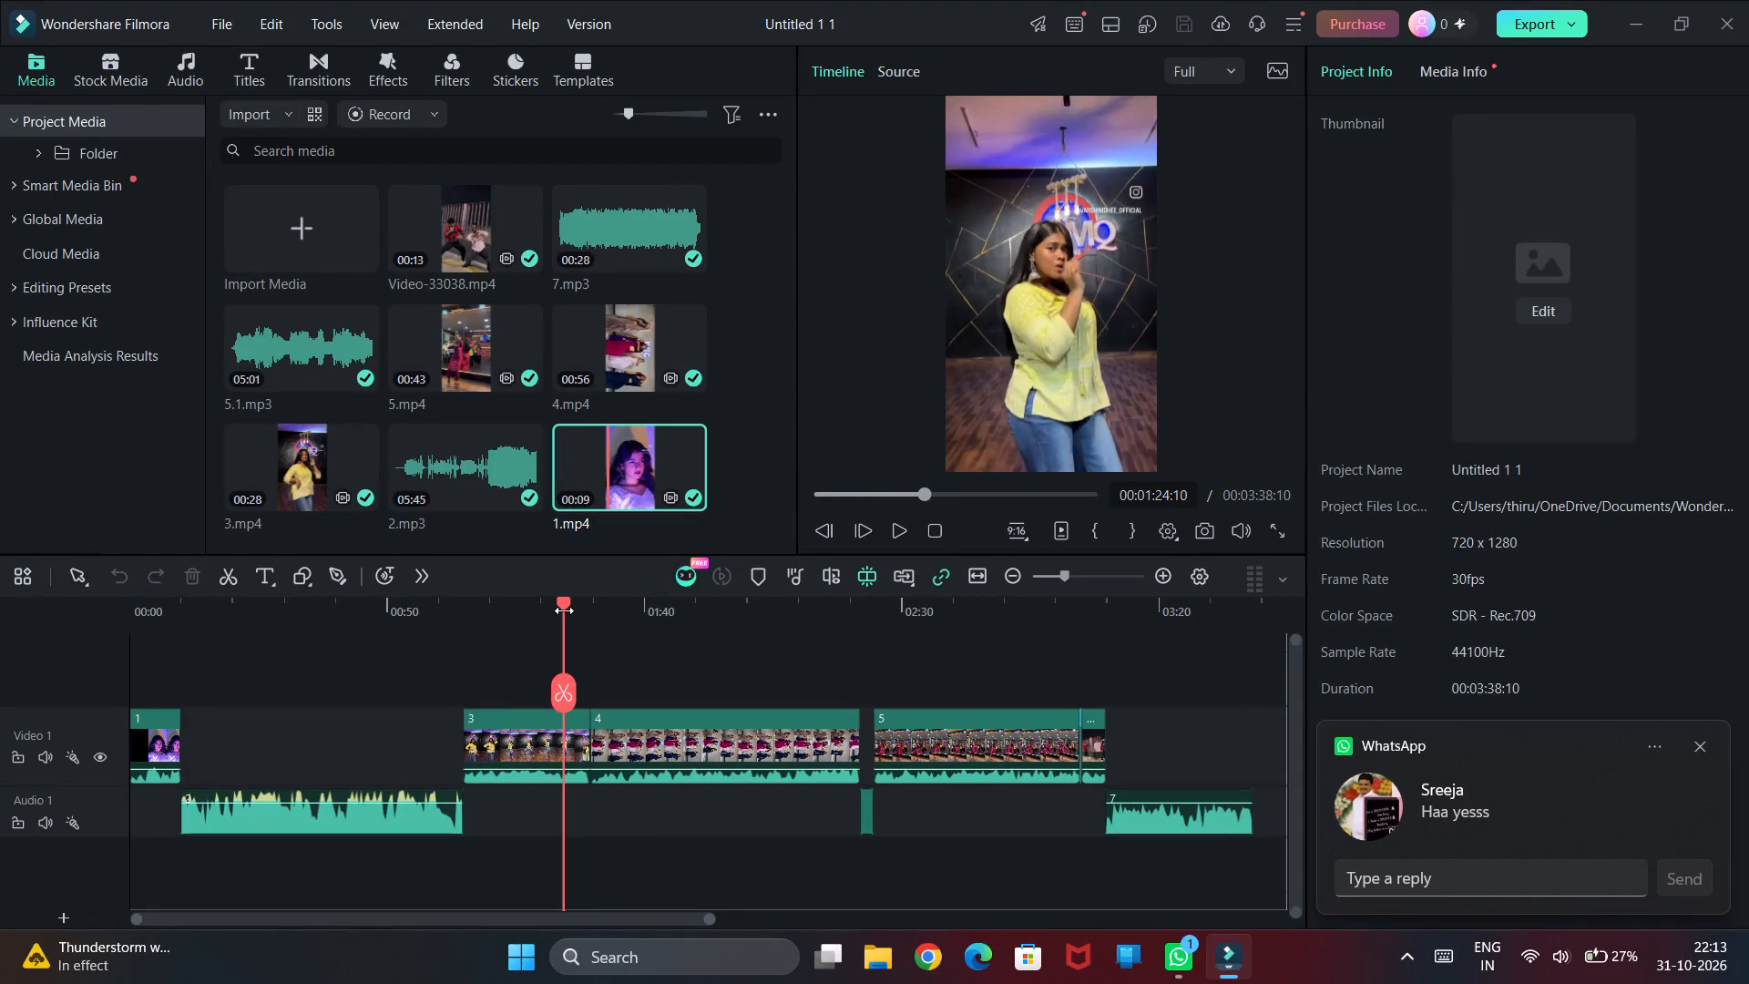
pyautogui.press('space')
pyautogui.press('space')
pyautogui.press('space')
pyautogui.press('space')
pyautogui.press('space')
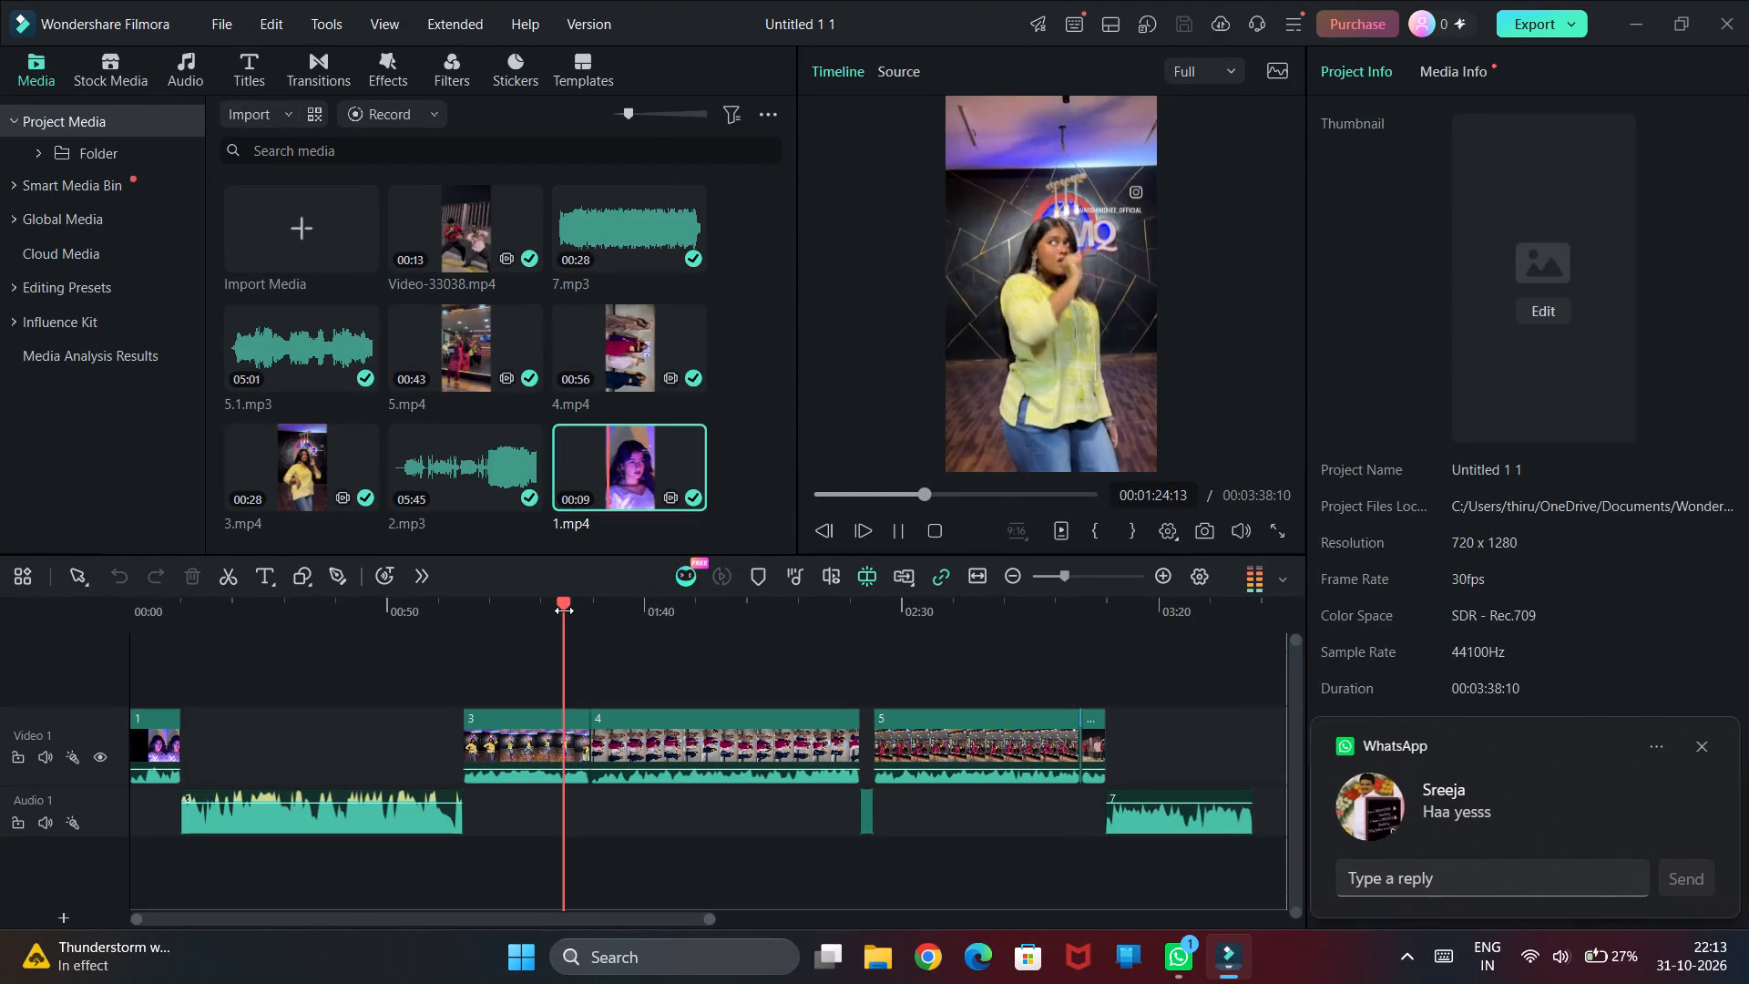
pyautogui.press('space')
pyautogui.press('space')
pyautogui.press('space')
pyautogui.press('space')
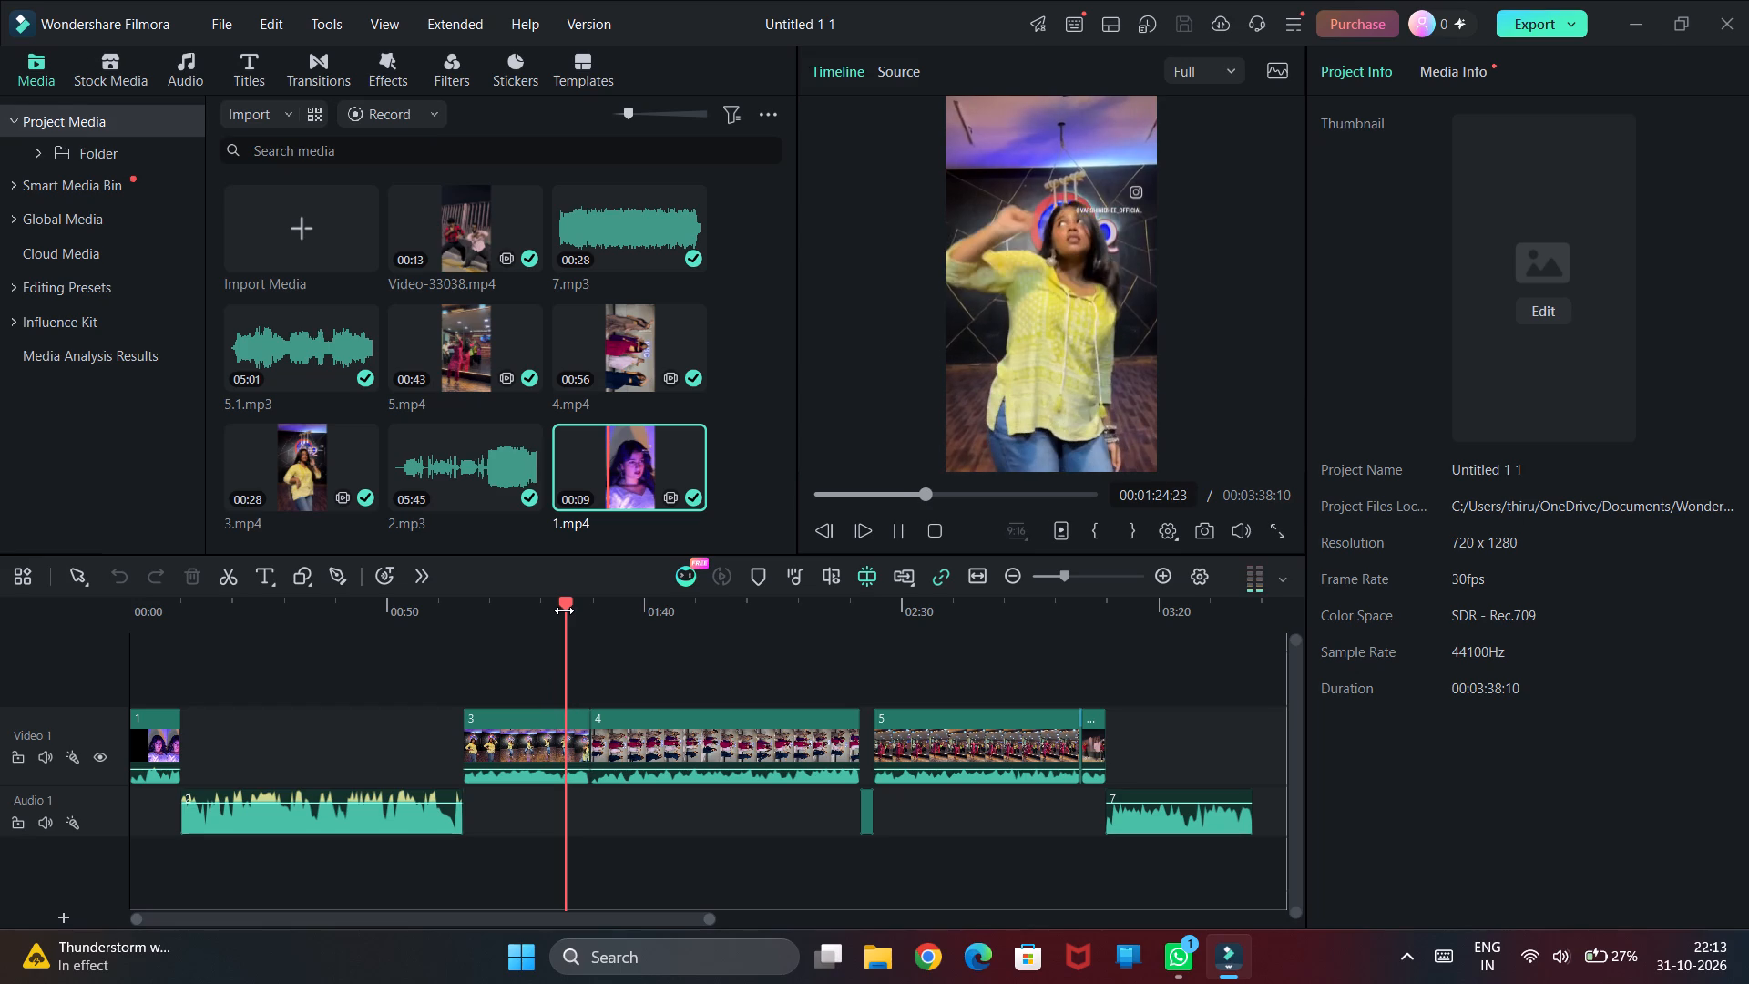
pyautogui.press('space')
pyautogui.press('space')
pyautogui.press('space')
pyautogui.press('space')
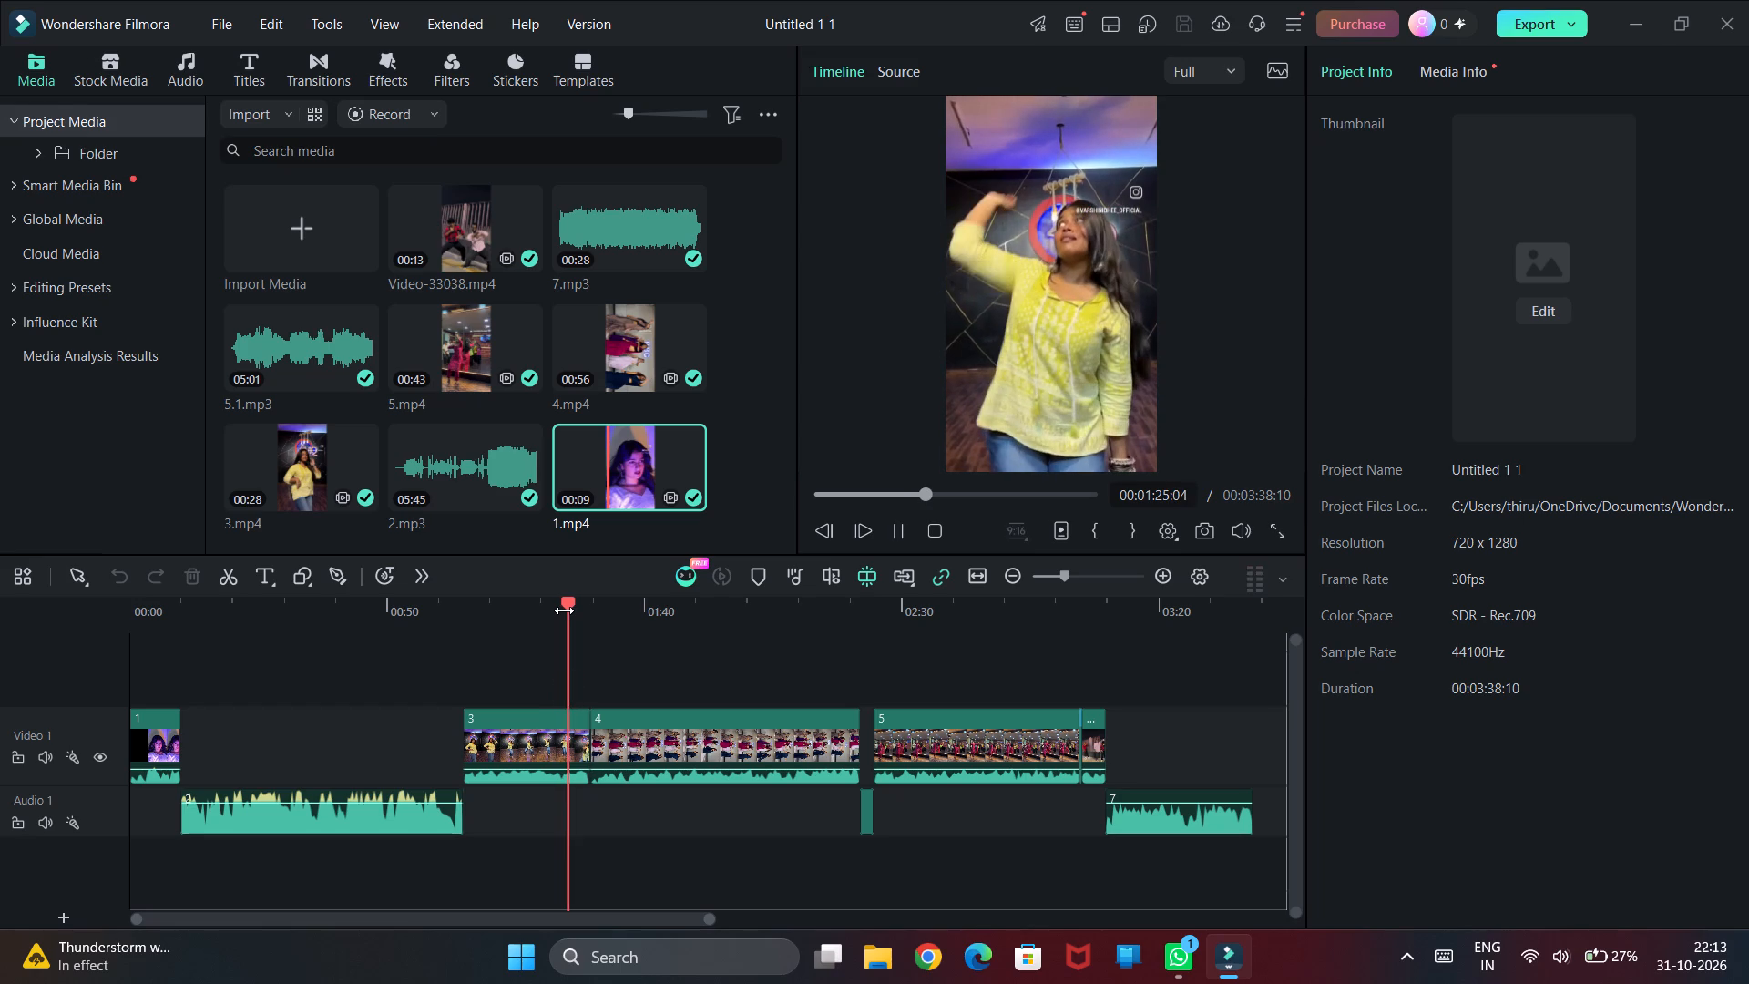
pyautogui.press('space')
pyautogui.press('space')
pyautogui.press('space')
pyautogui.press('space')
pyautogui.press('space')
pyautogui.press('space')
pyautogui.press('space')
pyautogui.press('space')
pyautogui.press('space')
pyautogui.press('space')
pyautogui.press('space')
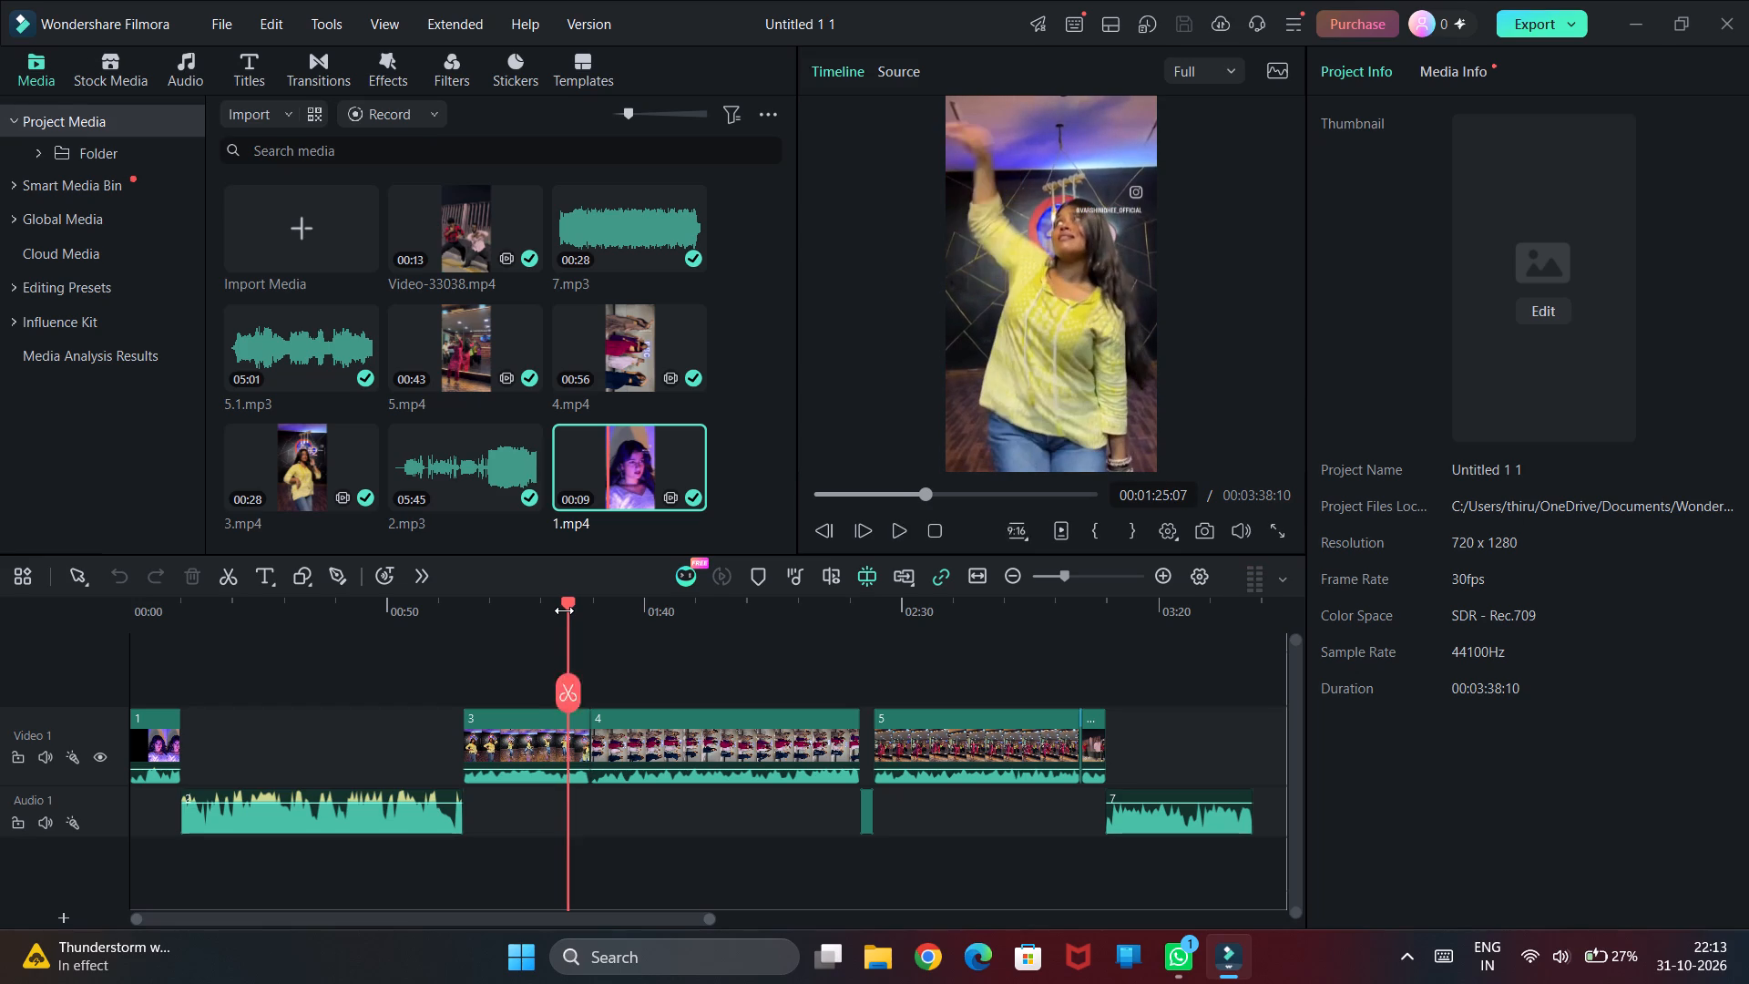
# Continue previewing clip 3 on the Video 1 track and pause at about 00:01:26:00.
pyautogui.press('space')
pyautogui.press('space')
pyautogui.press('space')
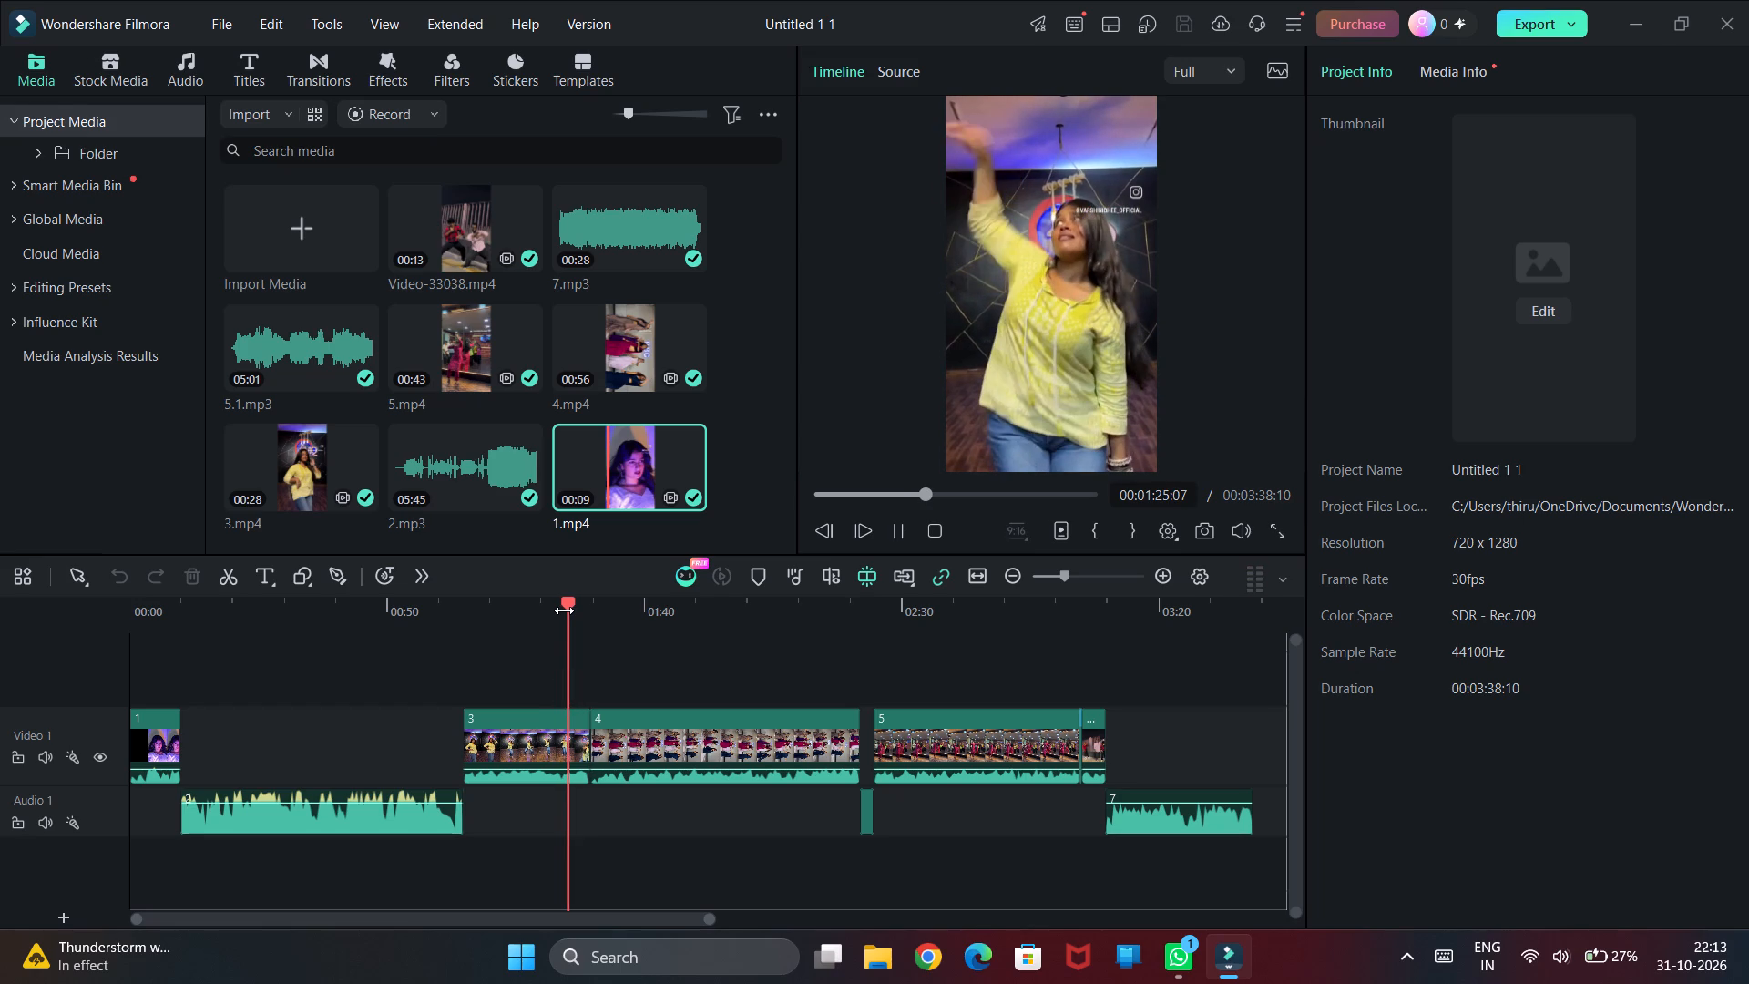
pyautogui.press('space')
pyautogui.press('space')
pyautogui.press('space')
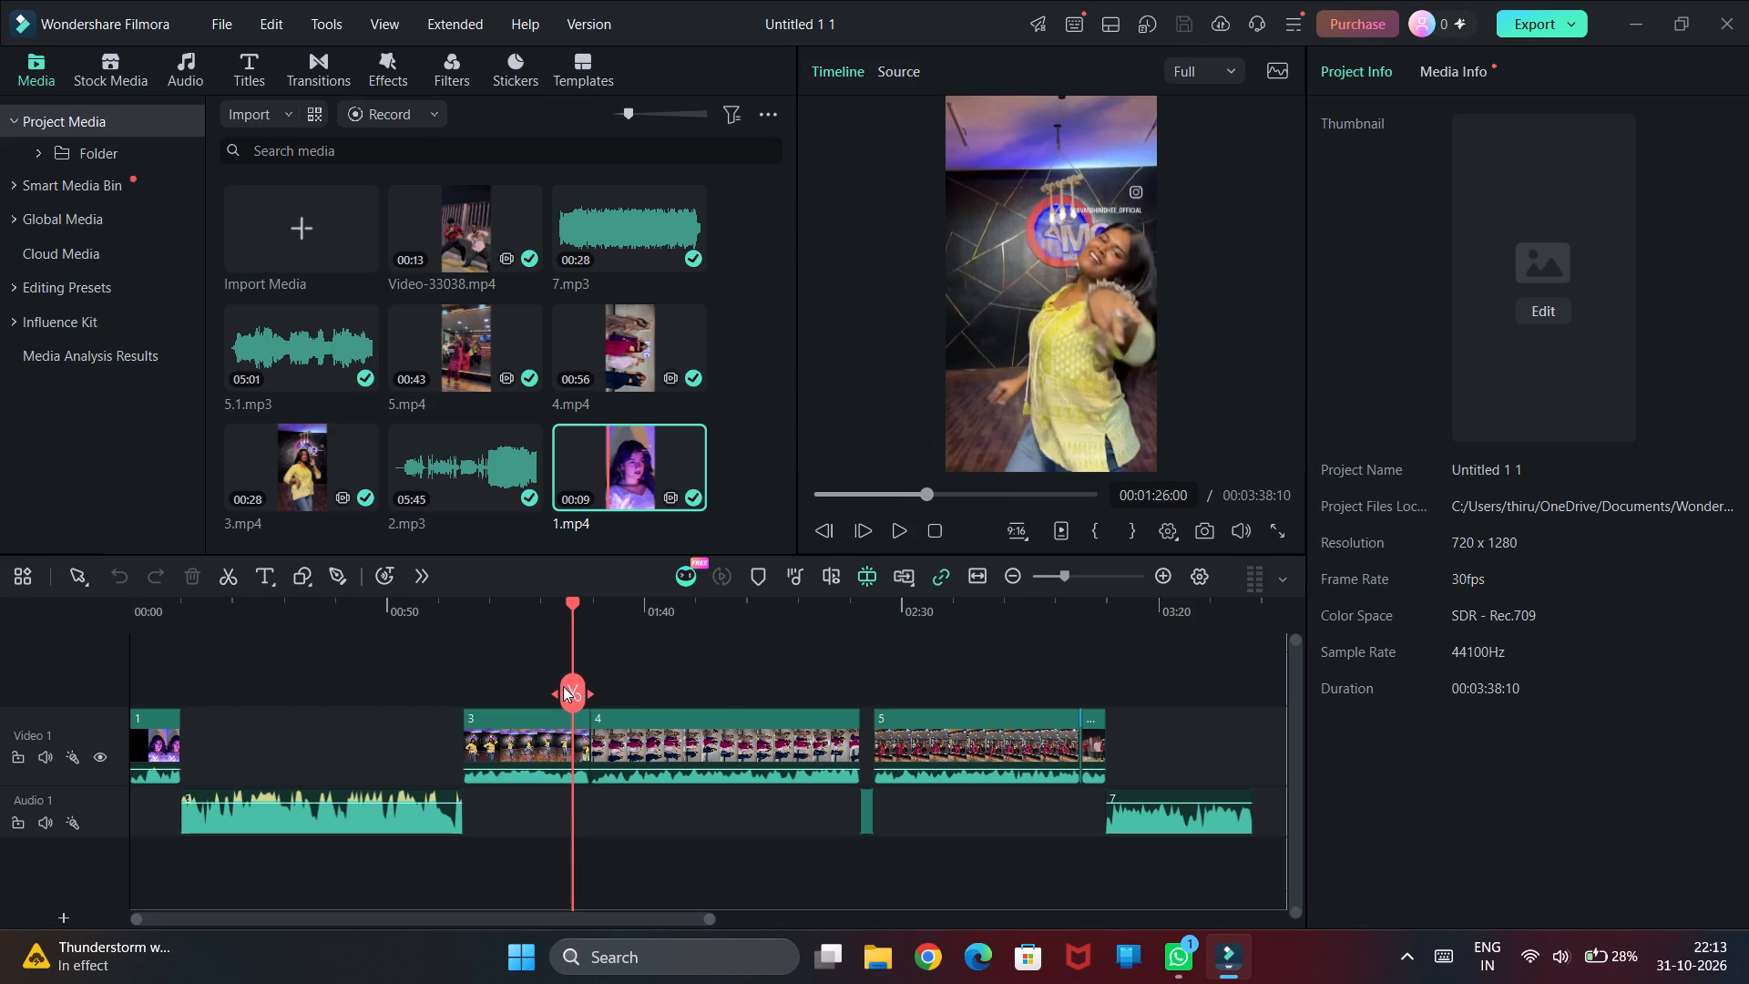
# Split video clip 3 at 00:01:26:01 and delete the short piece after the cut, closing the gap before clip 4.
pyautogui.press('space')
pyautogui.press('space')
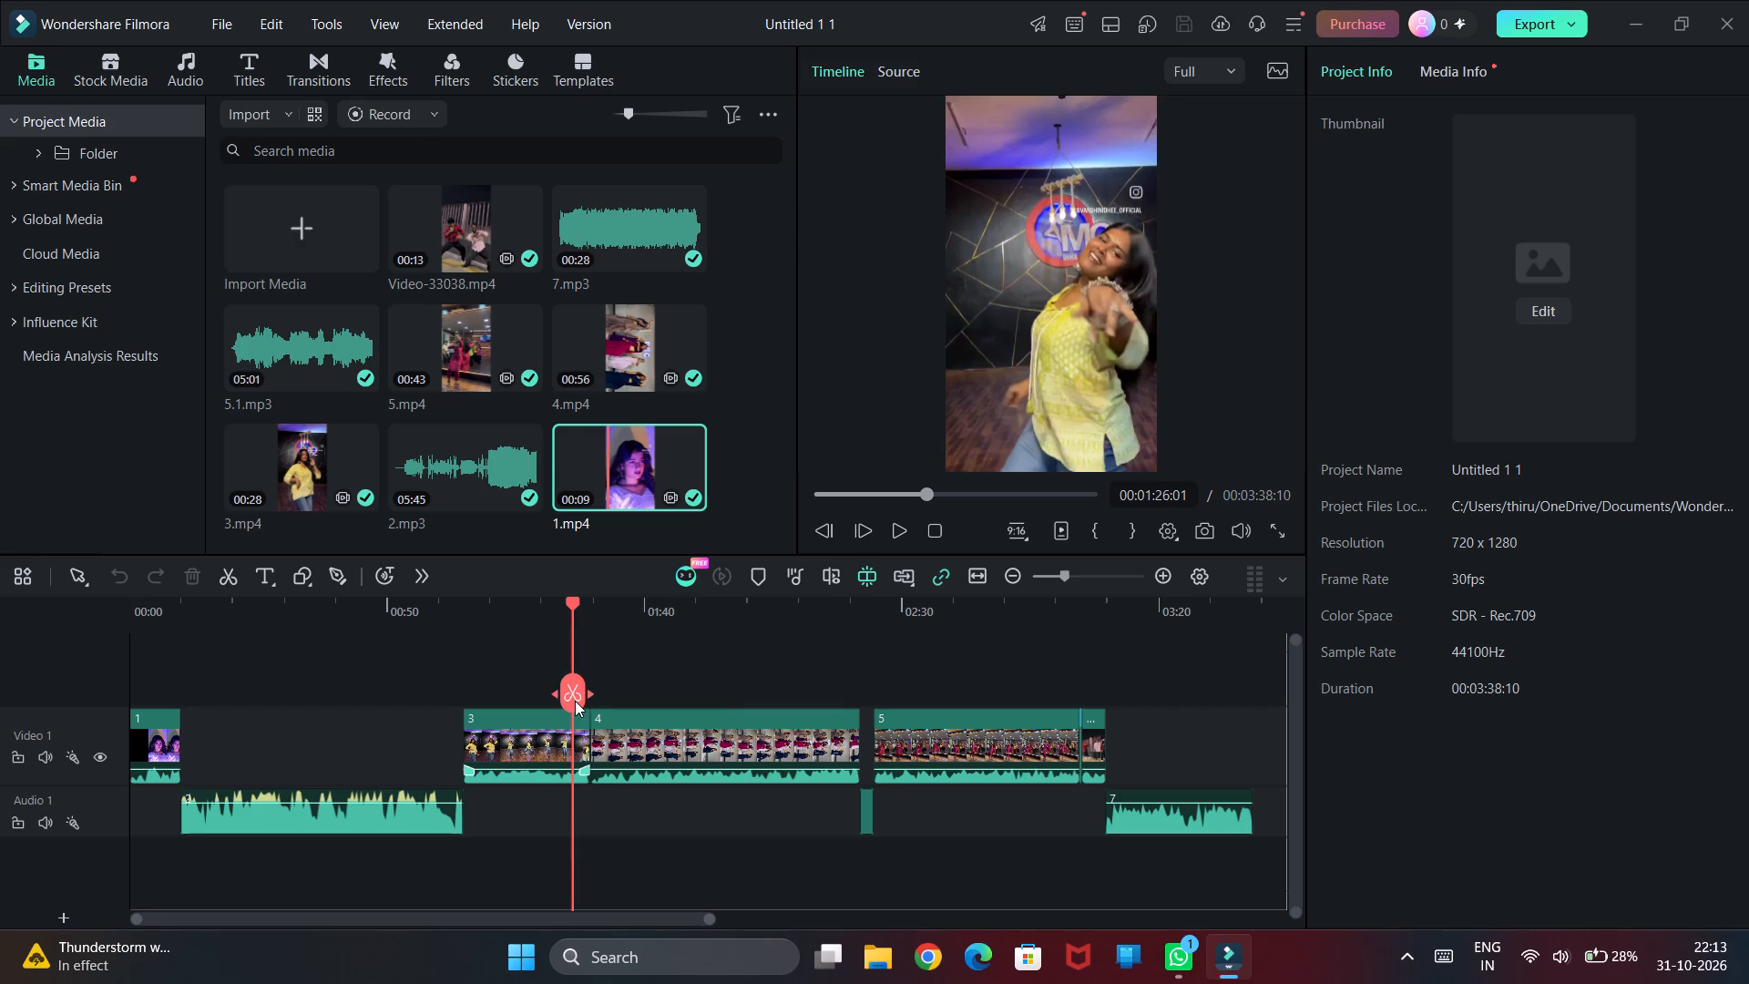
pyautogui.click(575, 701)
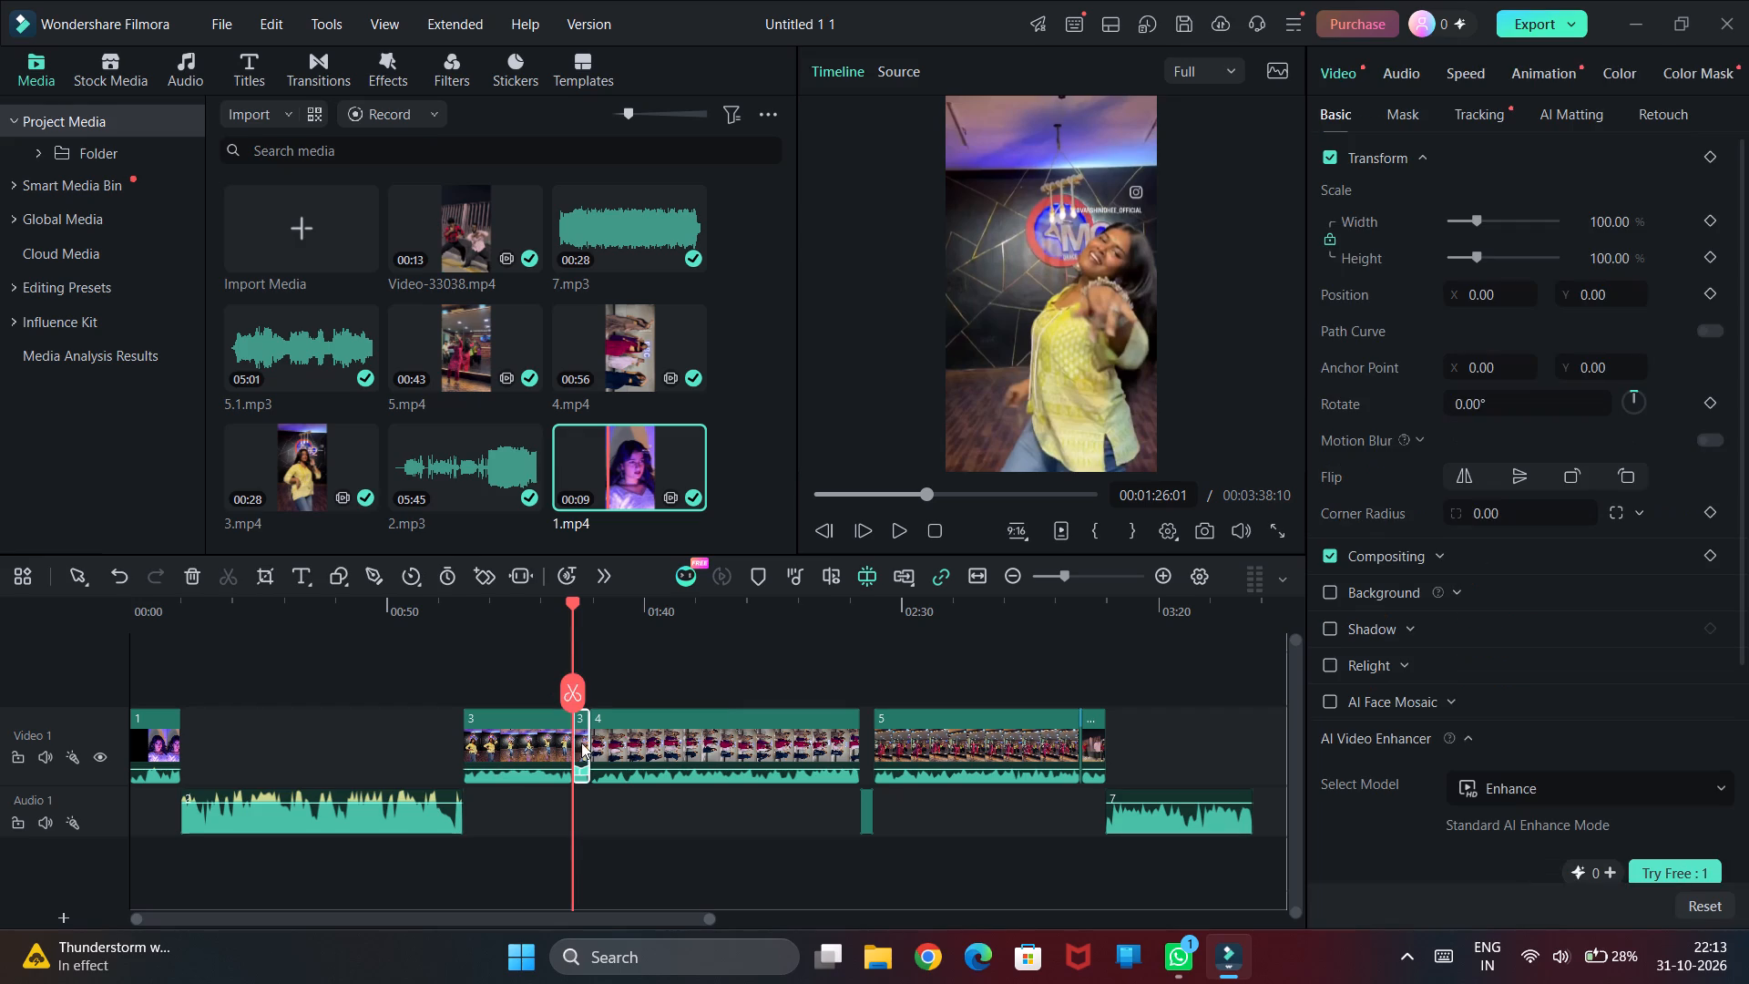
pyautogui.click(581, 747)
pyautogui.press('space')
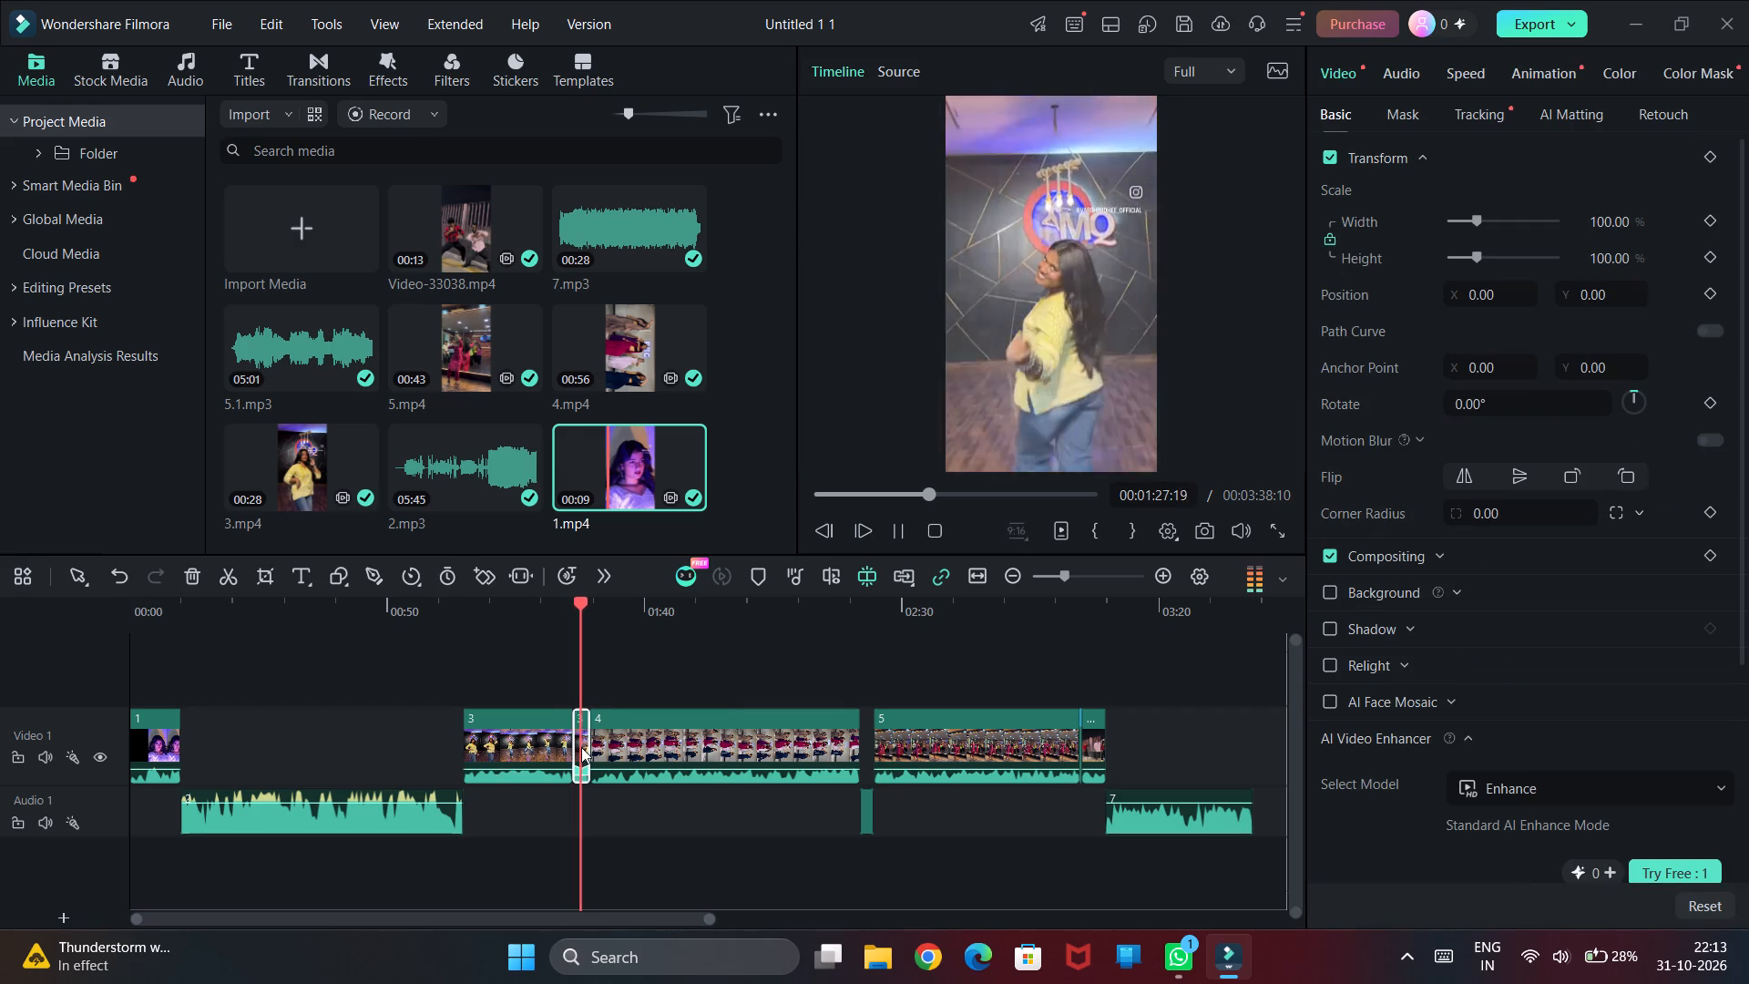
pyautogui.press('space')
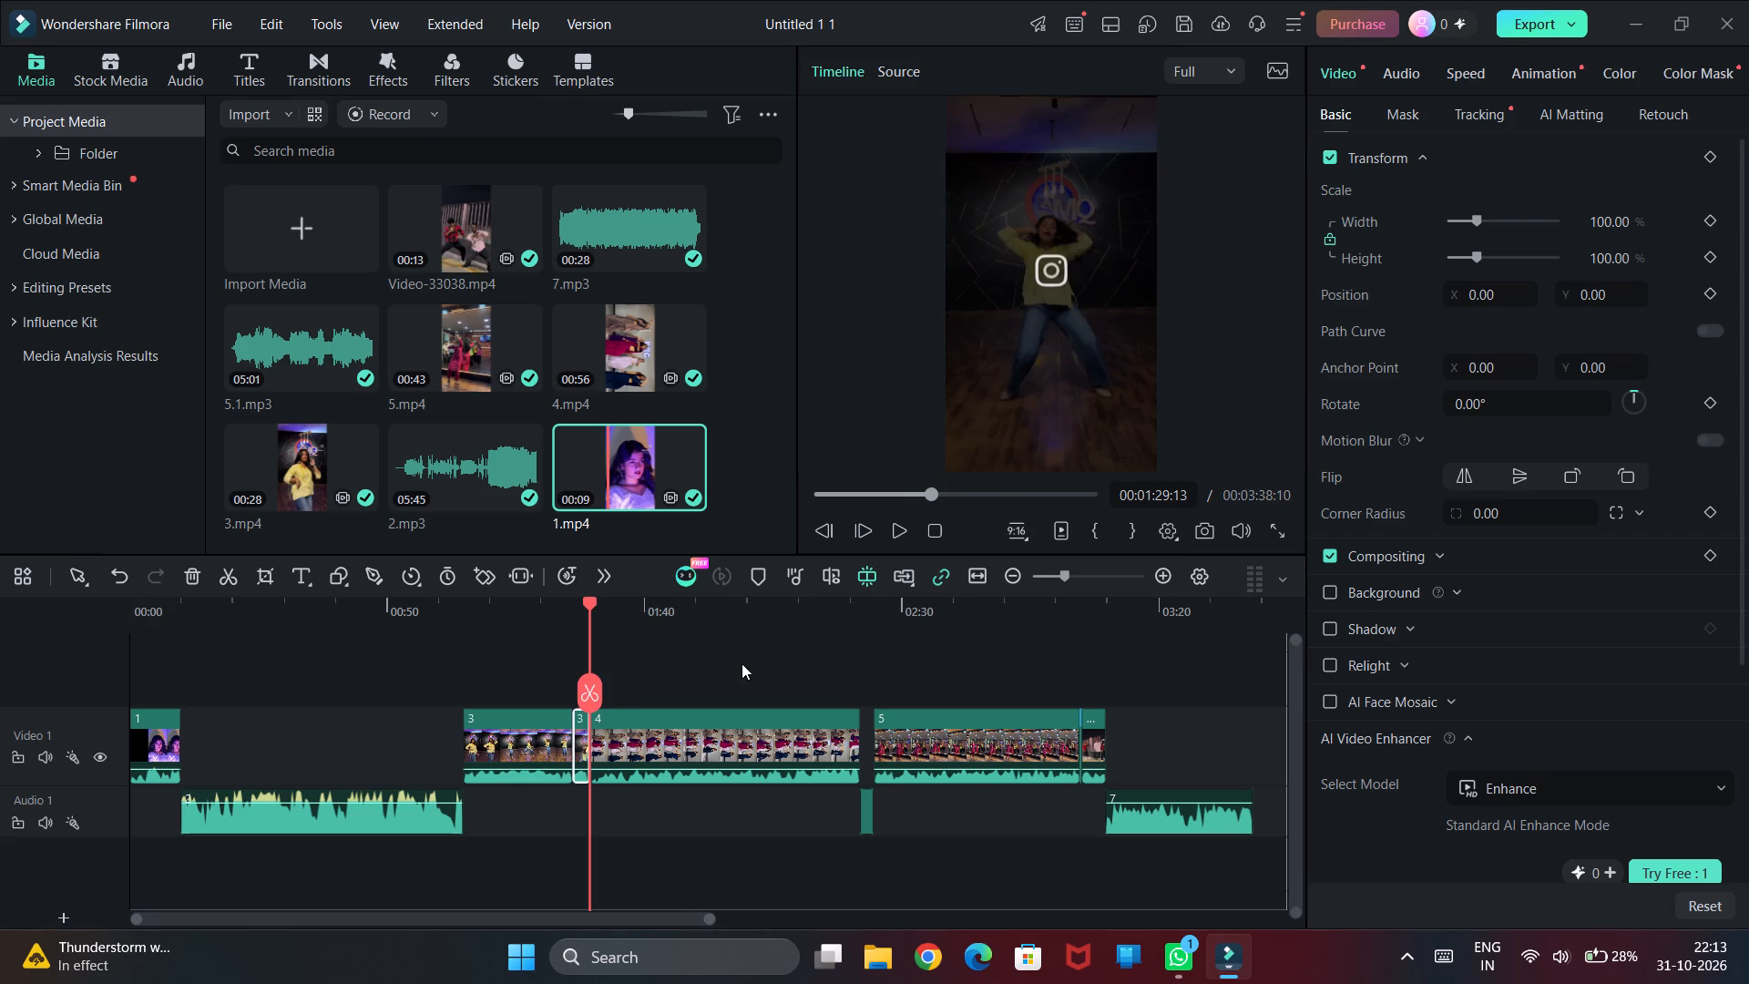
pyautogui.press('Delete')
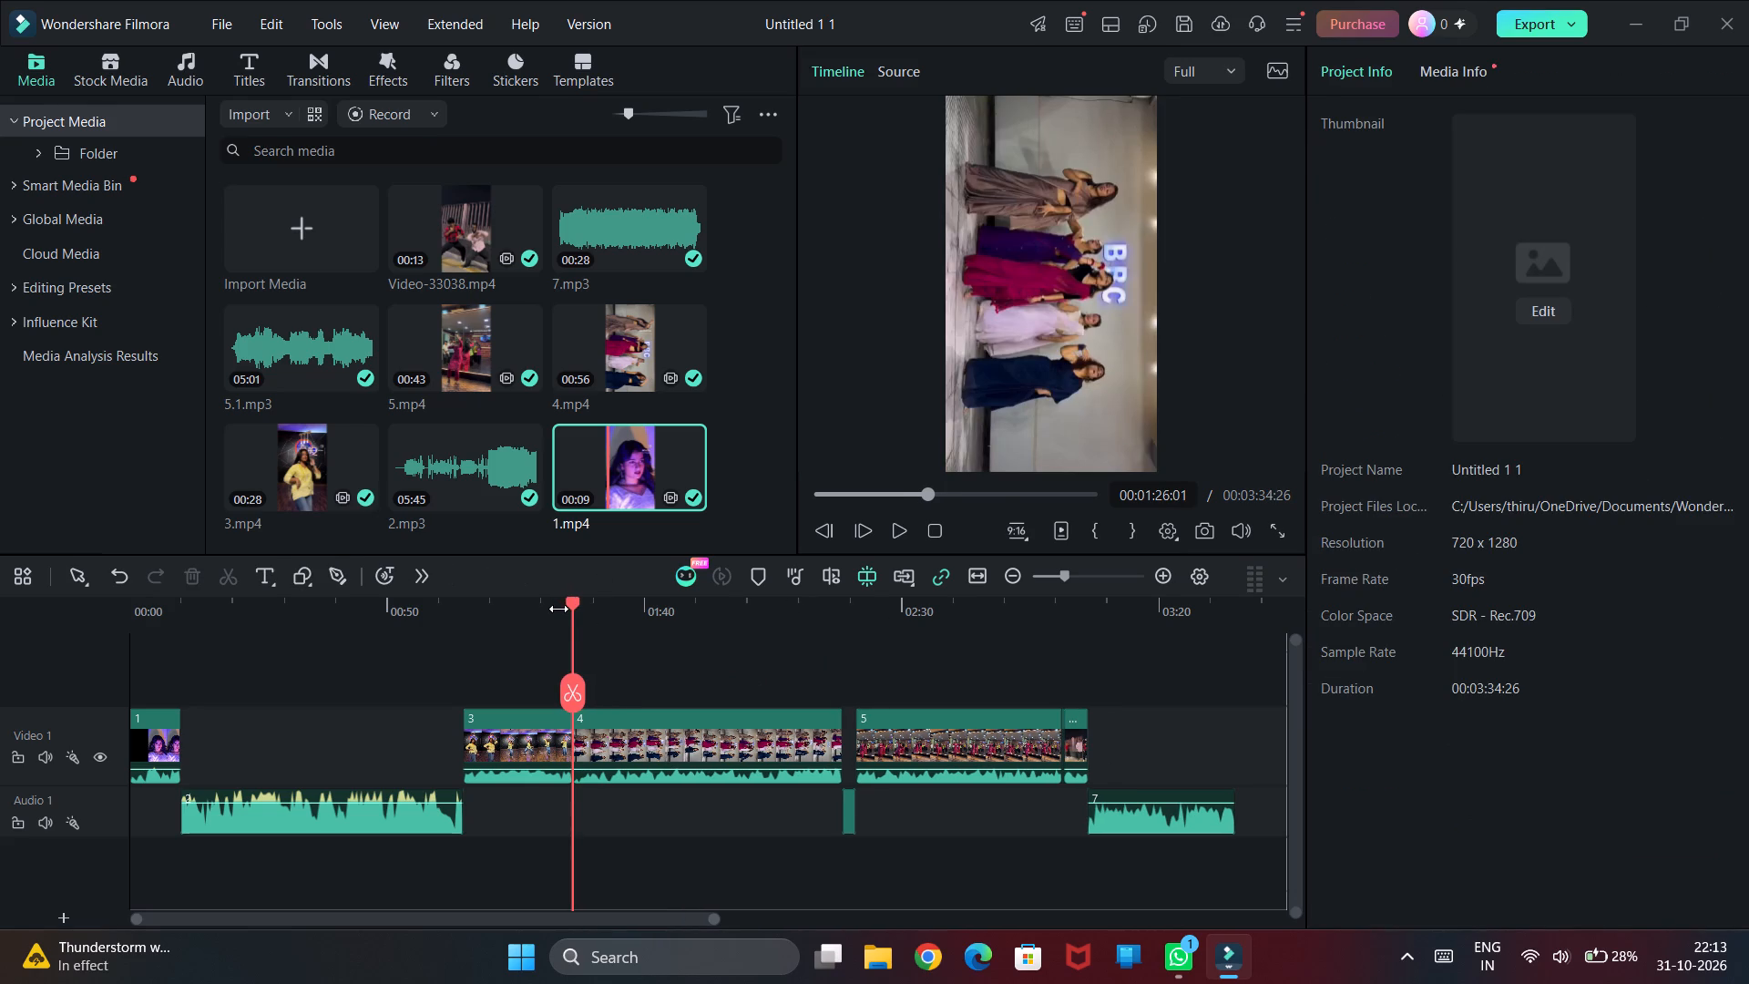
# Save the project.
pyautogui.hotkey('ctrl', 's')
# Play the timeline from shortly before the cut to check the transition from clip 3 to clip 4.
pyautogui.click(539, 607)
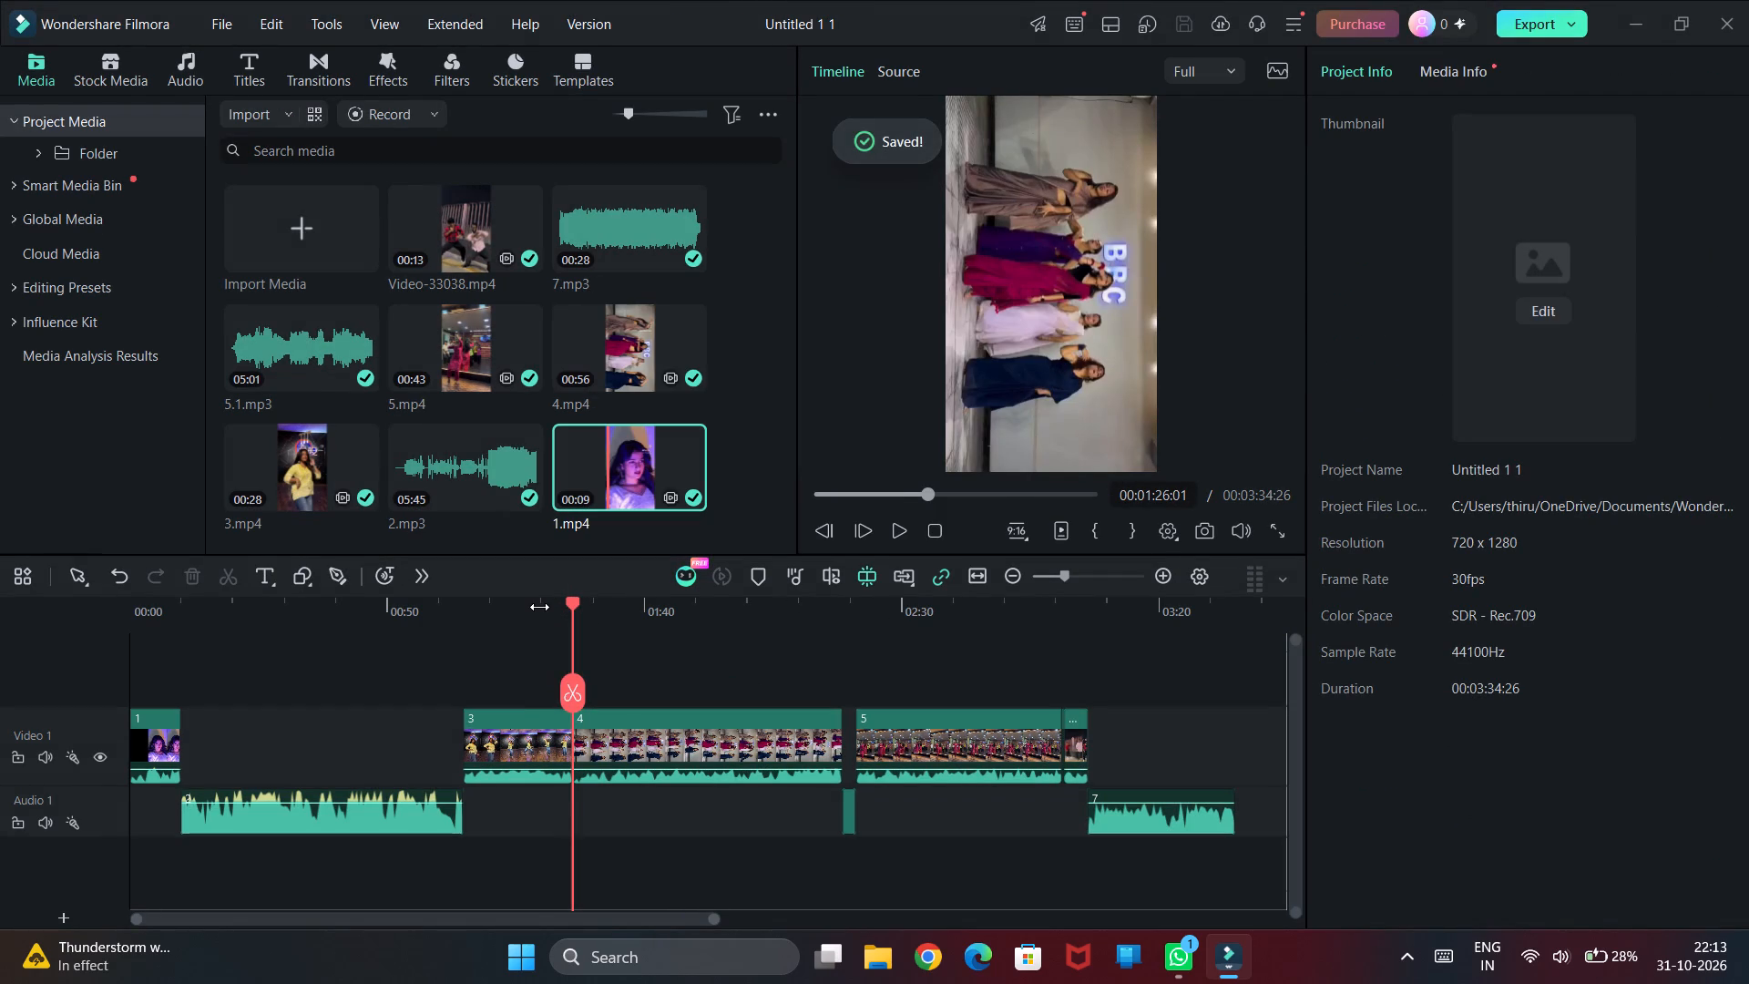
pyautogui.press('space')
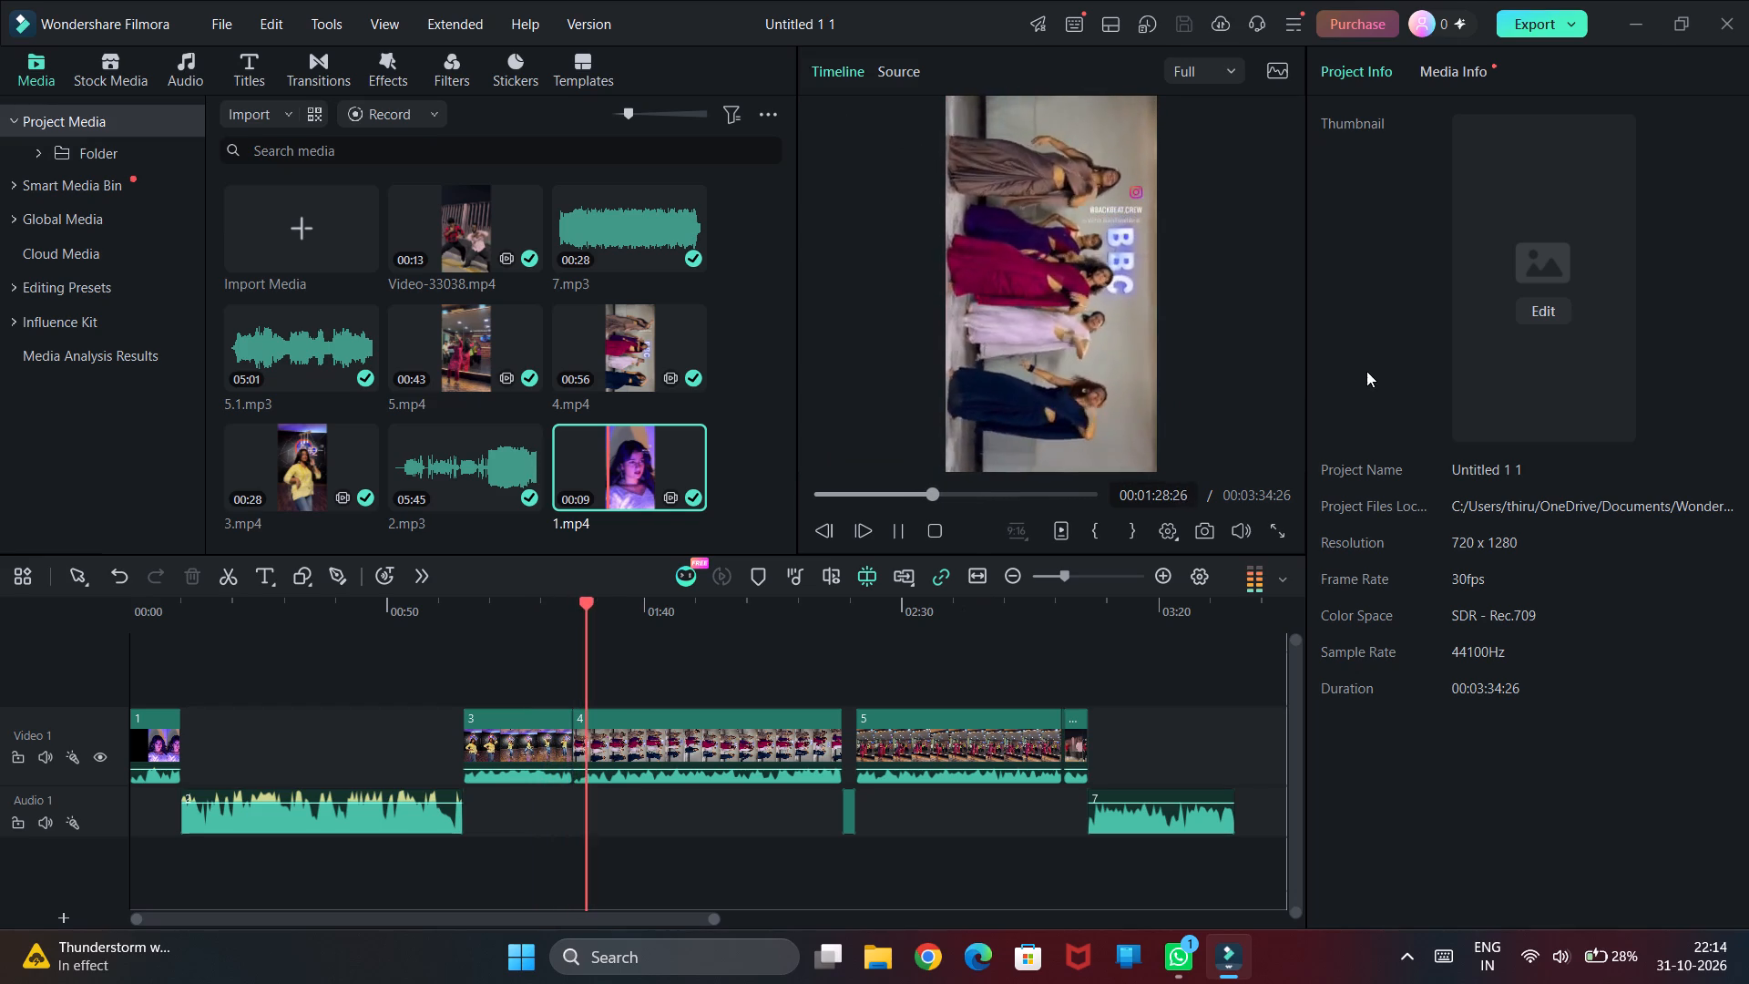
# Export the timeline locally as an MP3 audio file titled Untitled 1 1 to F:/Sreeja.
pyautogui.click(1563, 26)
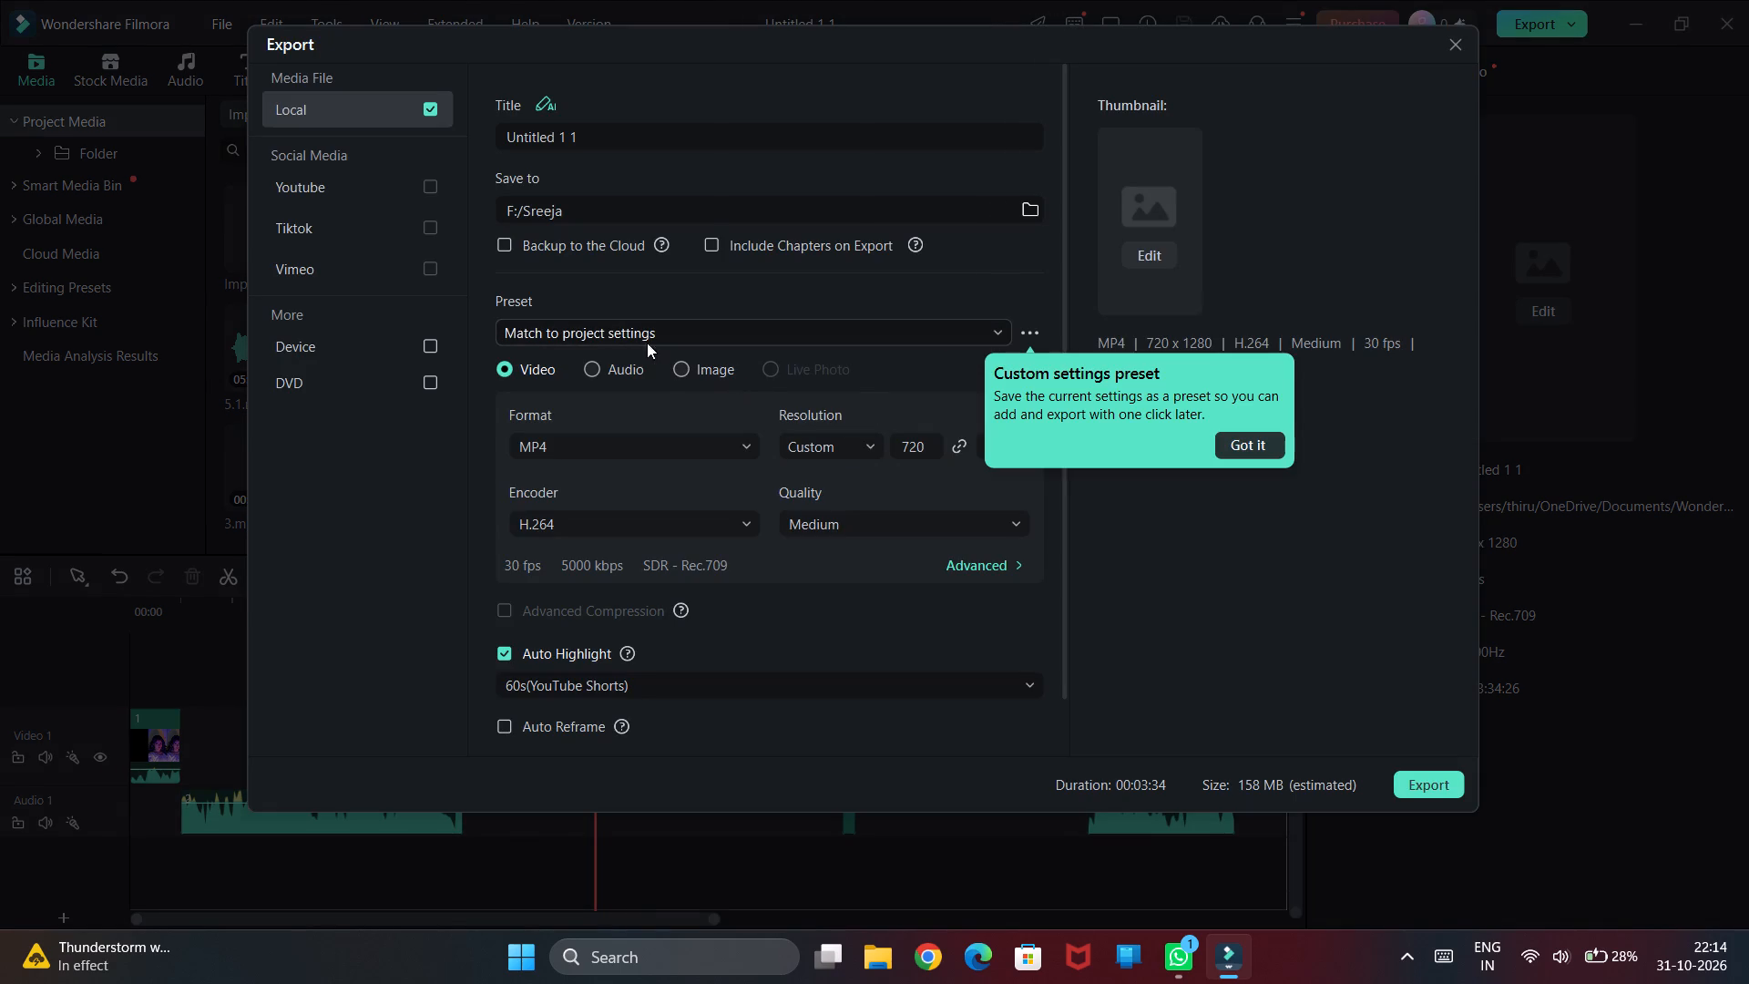
pyautogui.click(599, 354)
pyautogui.click(598, 364)
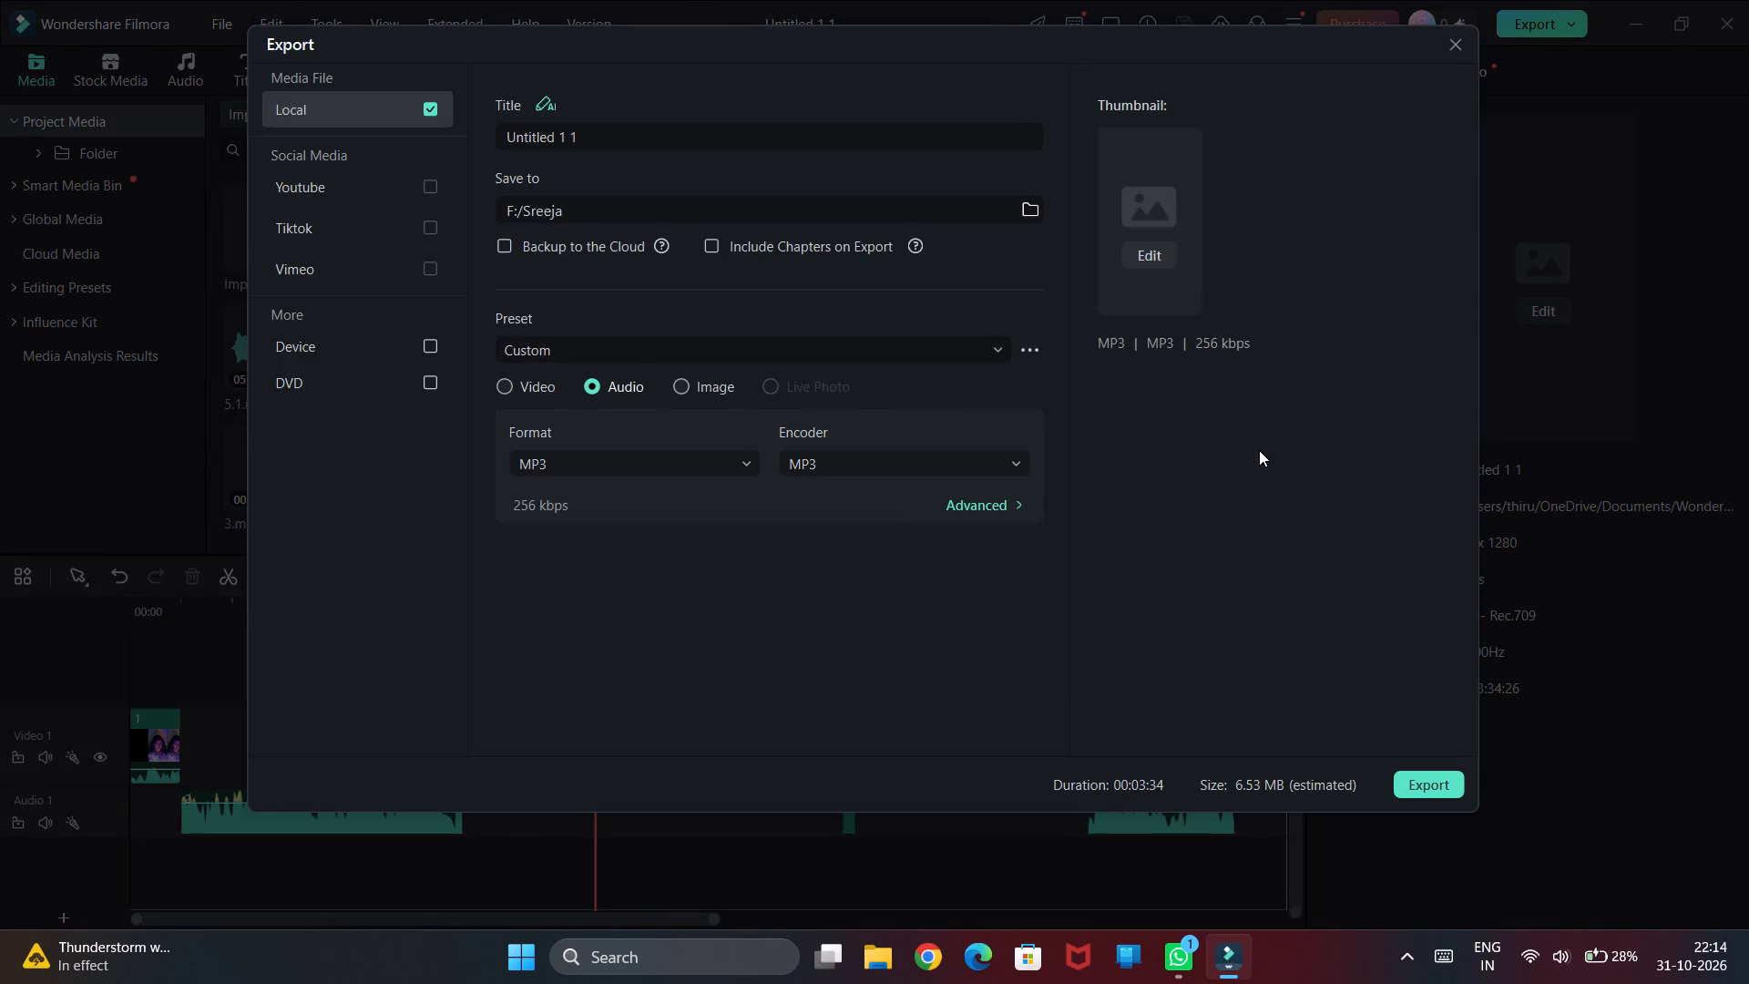
pyautogui.click(1417, 794)
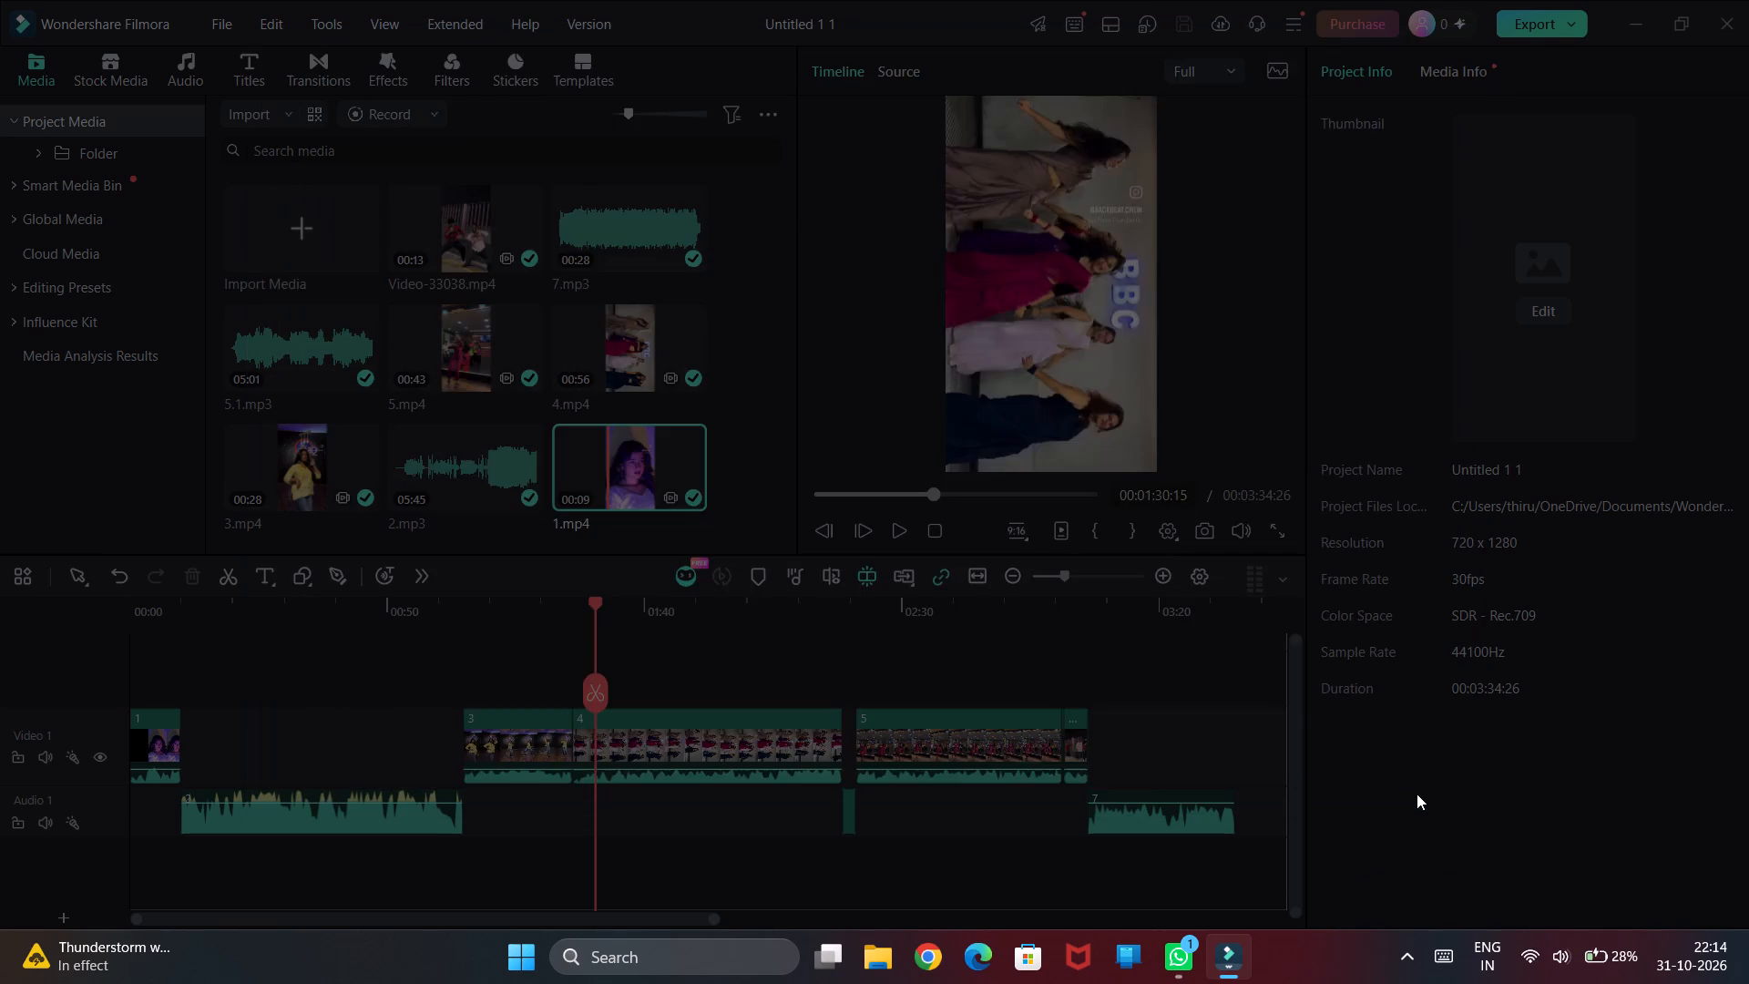
pyautogui.click(755, 753)
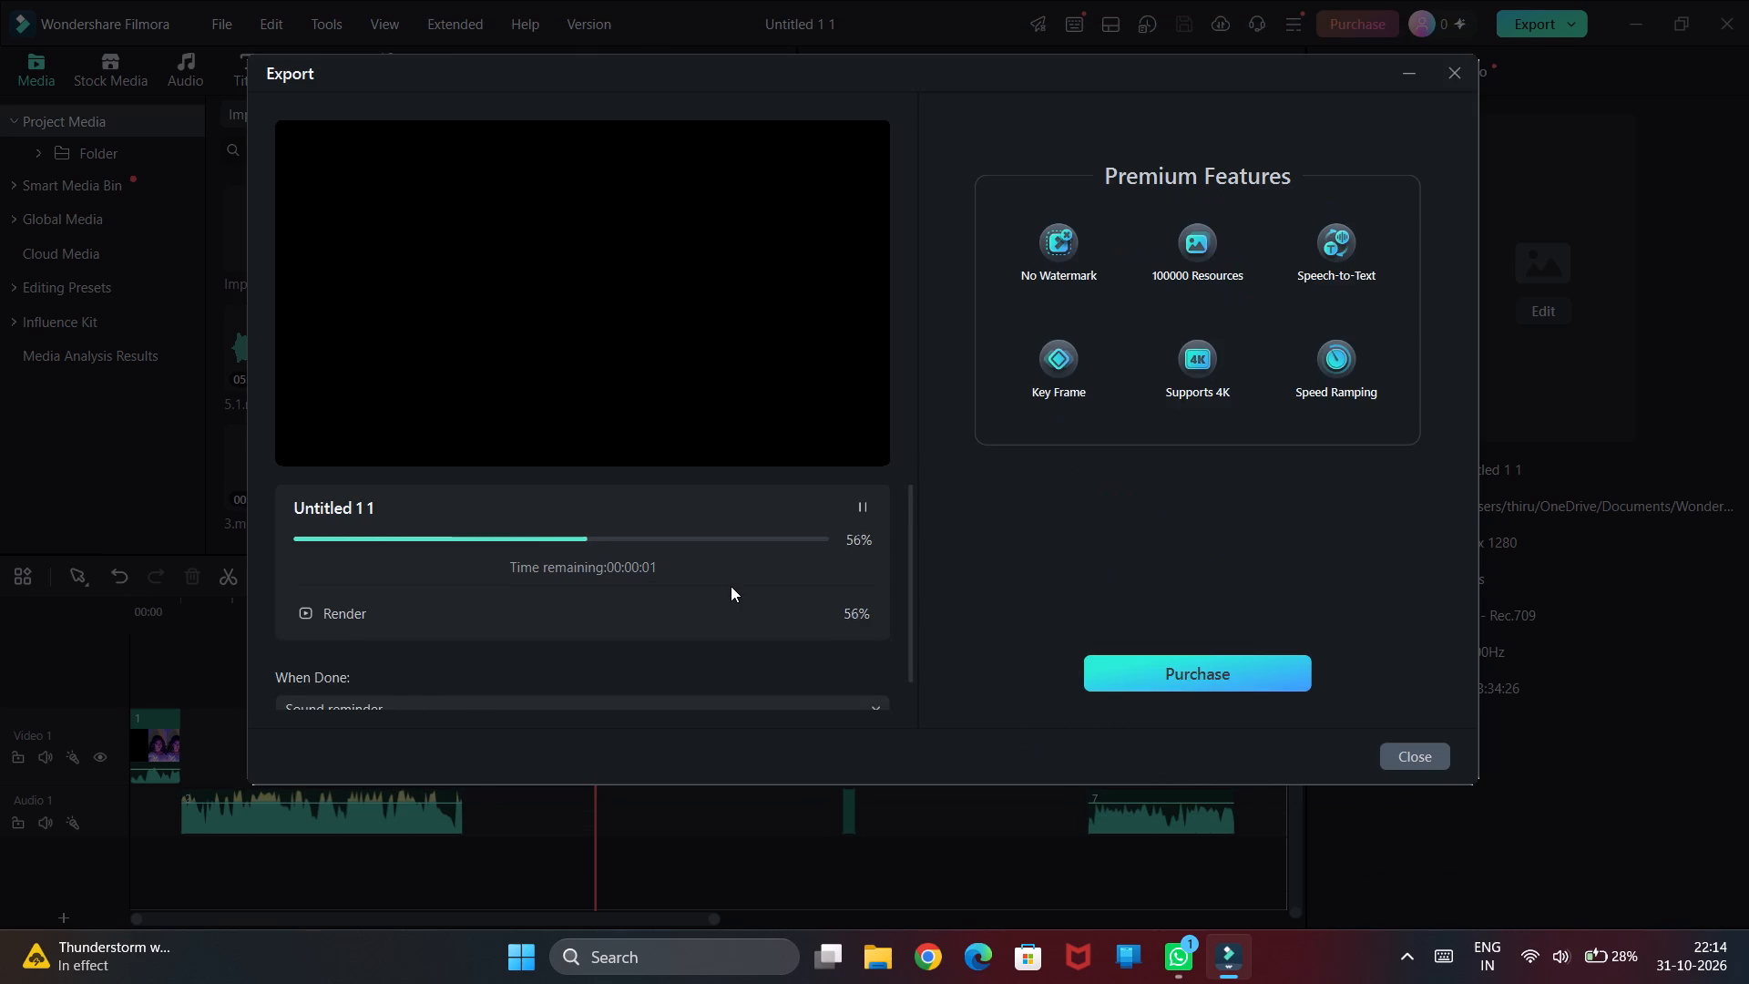
pyautogui.scroll(-2, 731, 586)
pyautogui.scroll(1, 731, 586)
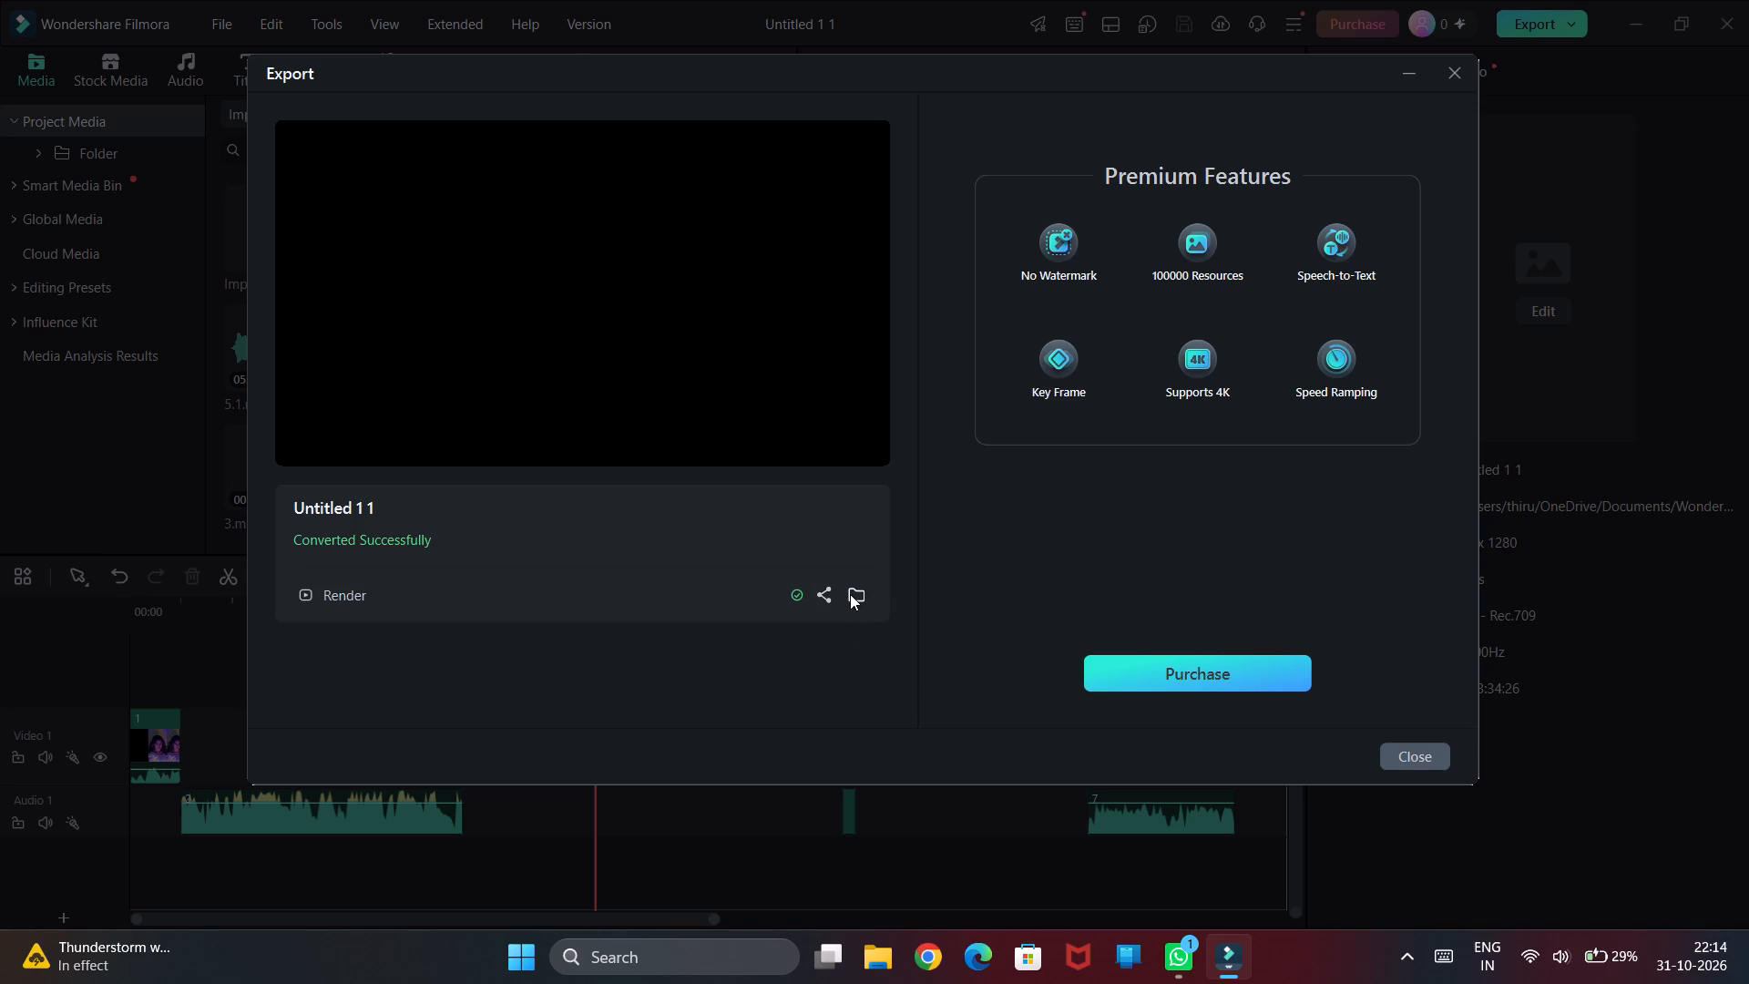
# Switch to File Explorer and open the newly exported MP3 file Untitled 1 1-1 from the Sreeja folder on drive F.
pyautogui.click(889, 967)
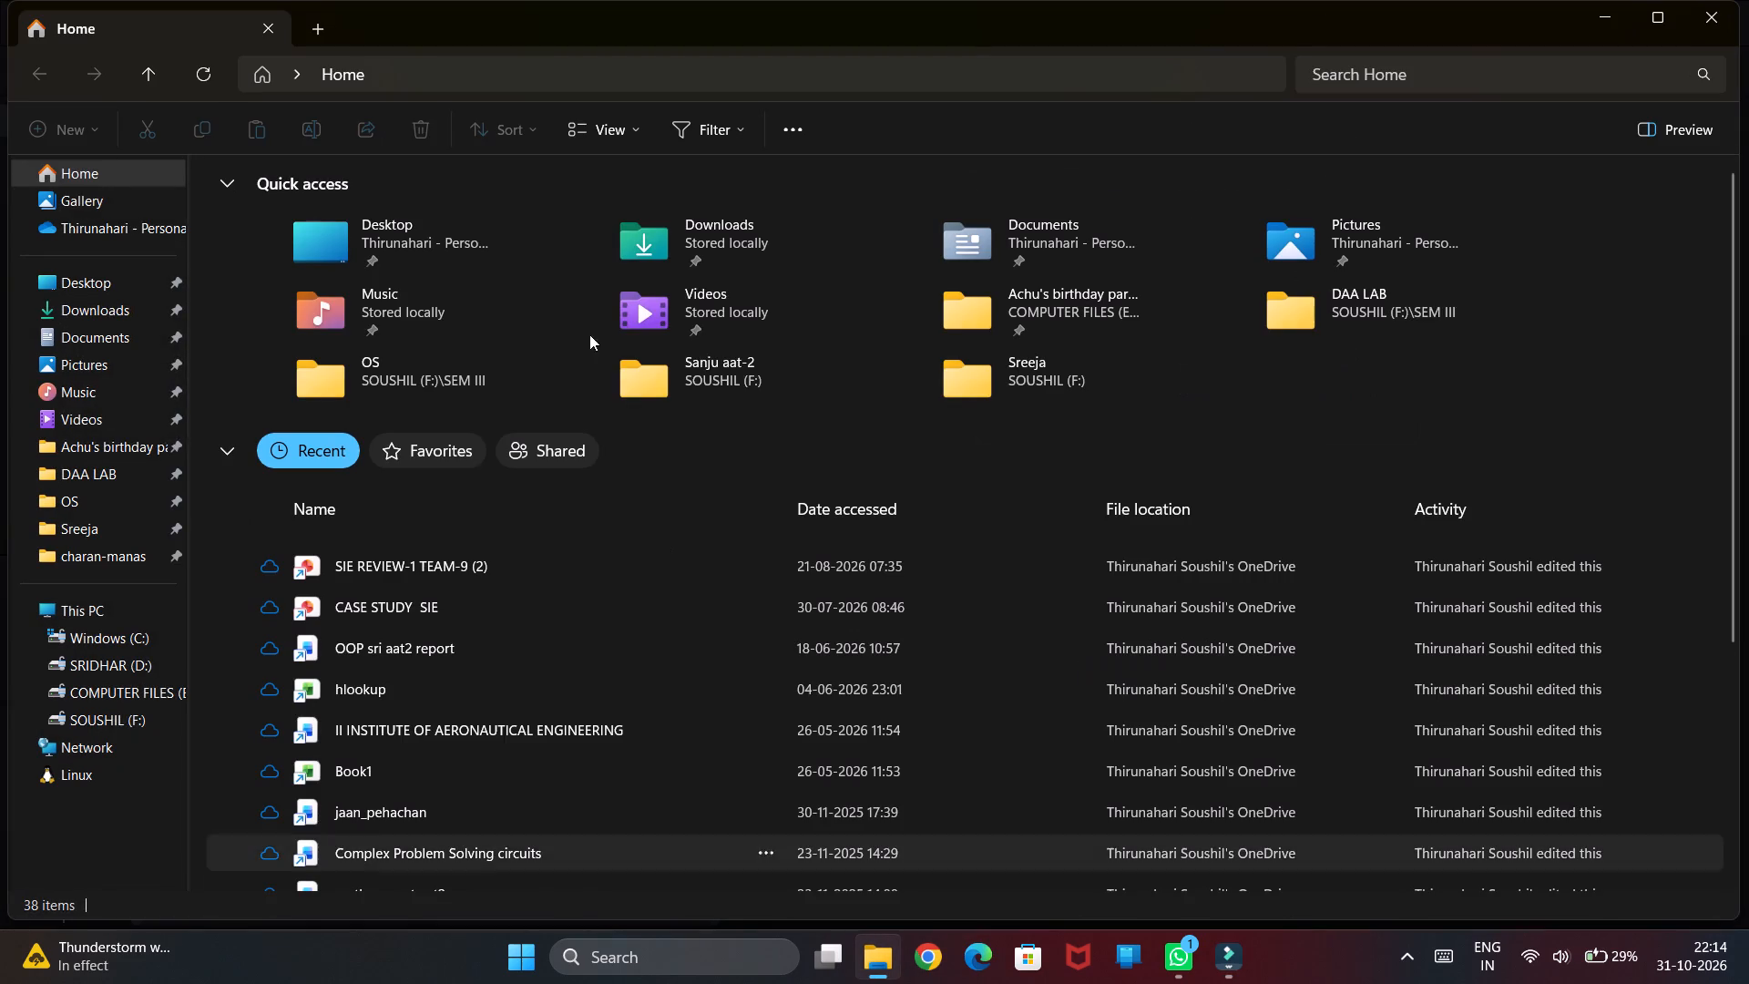
pyautogui.click(93, 515)
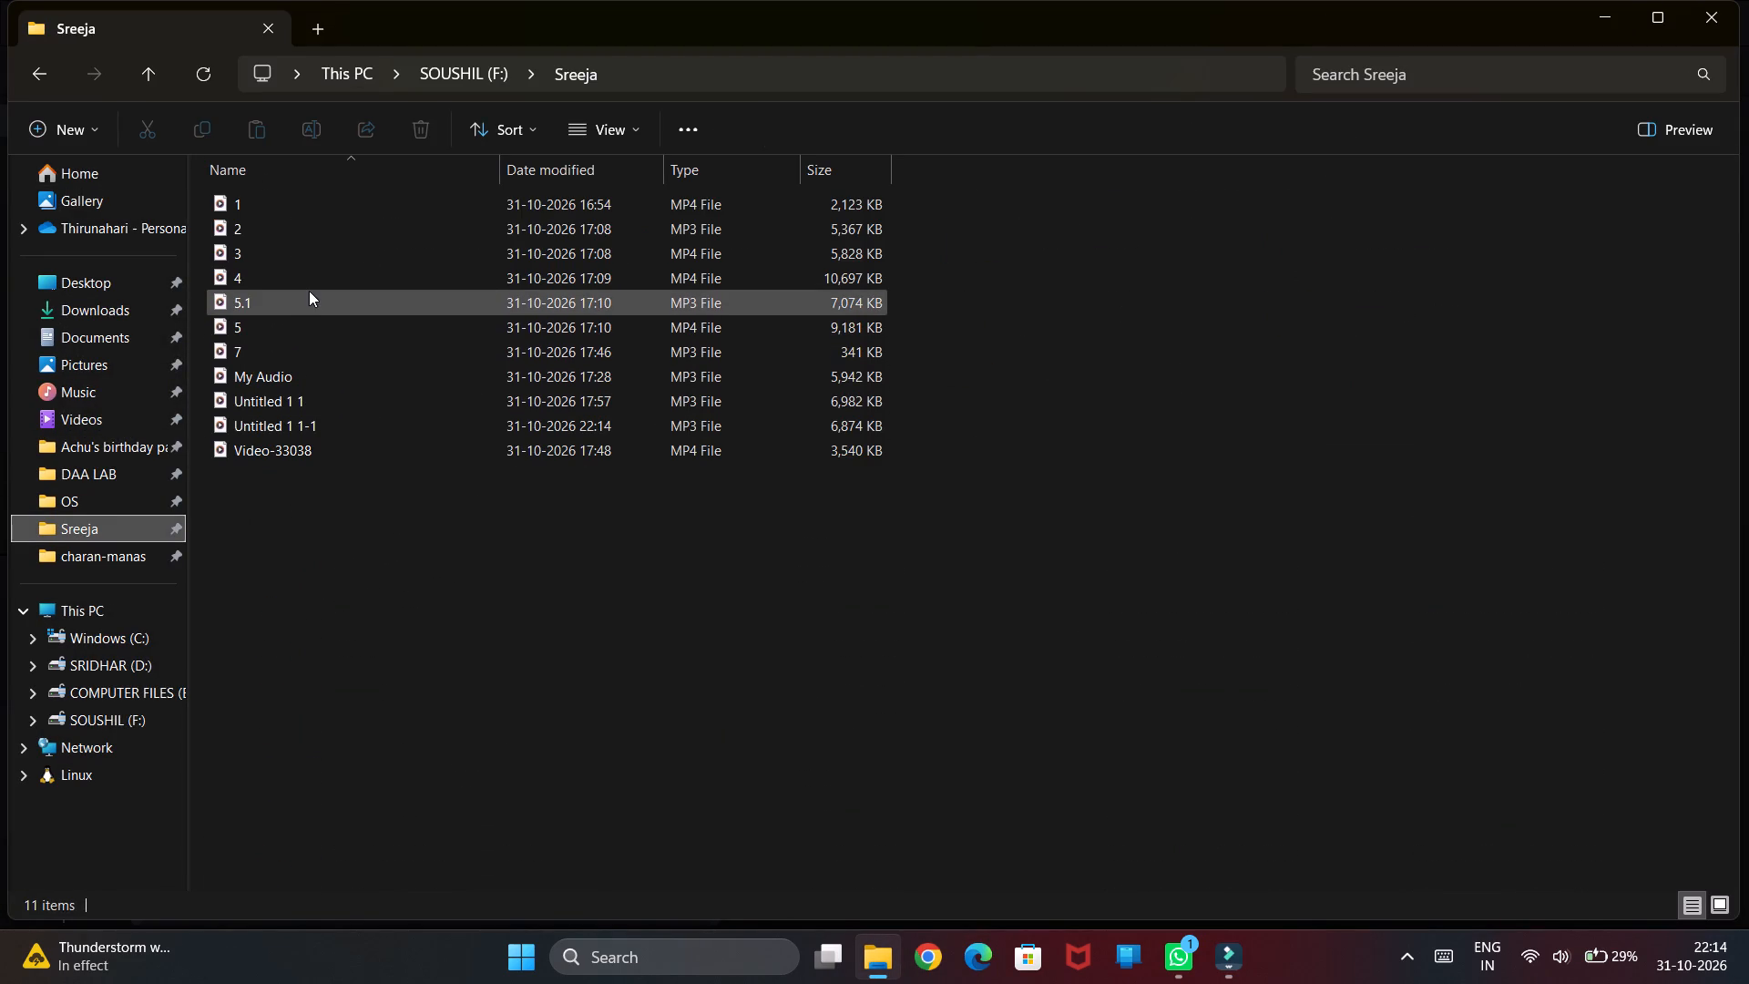
pyautogui.click(297, 425)
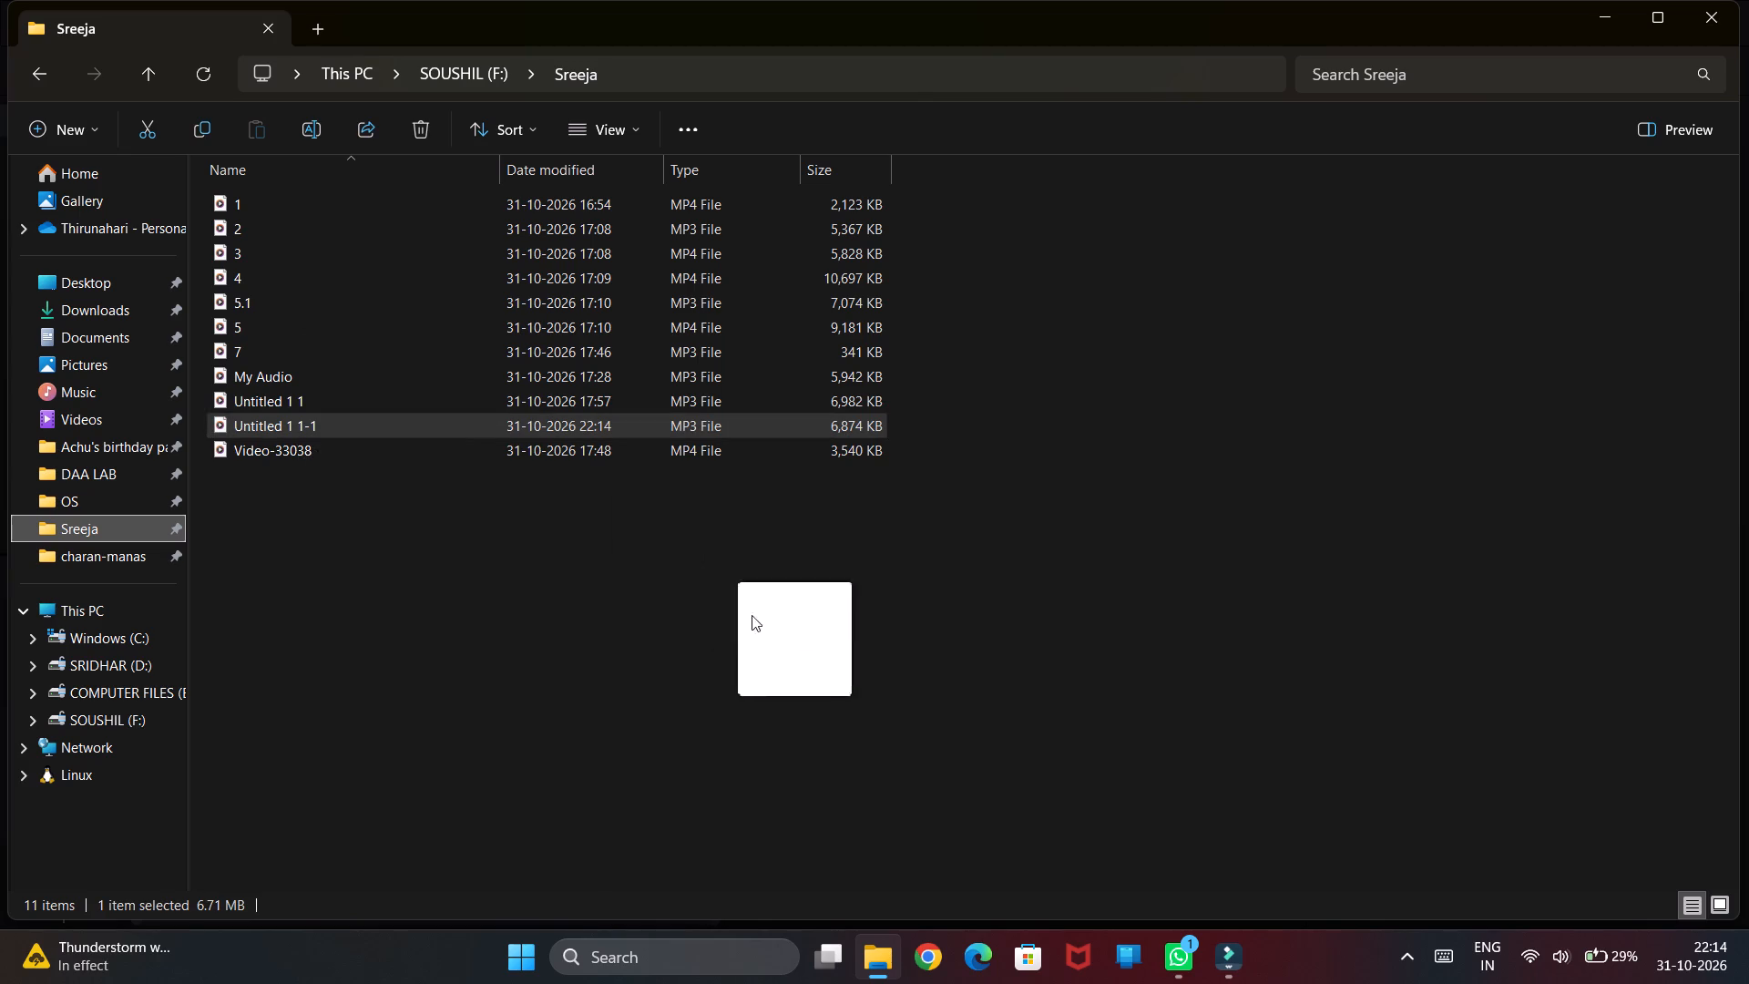
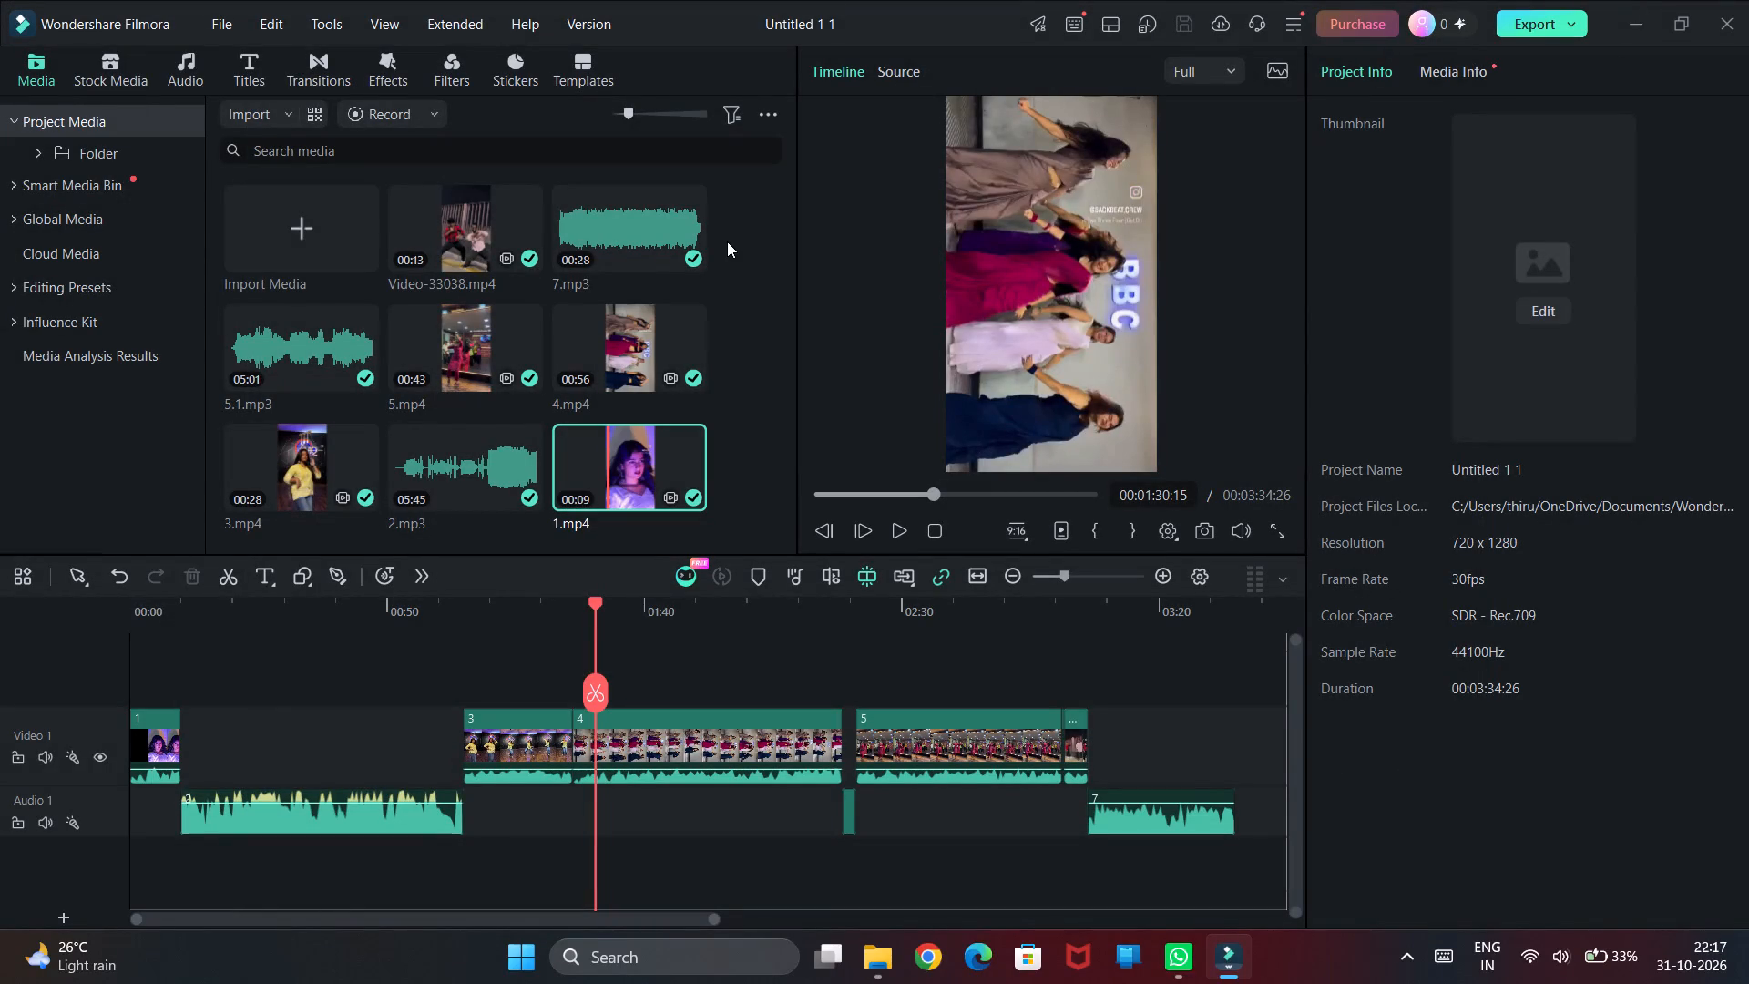
# Save the project after the audio export.
pyautogui.hotkey('ctrl', 's')
pyautogui.click(779, 243)
pyautogui.hotkey('ctrl', 's')
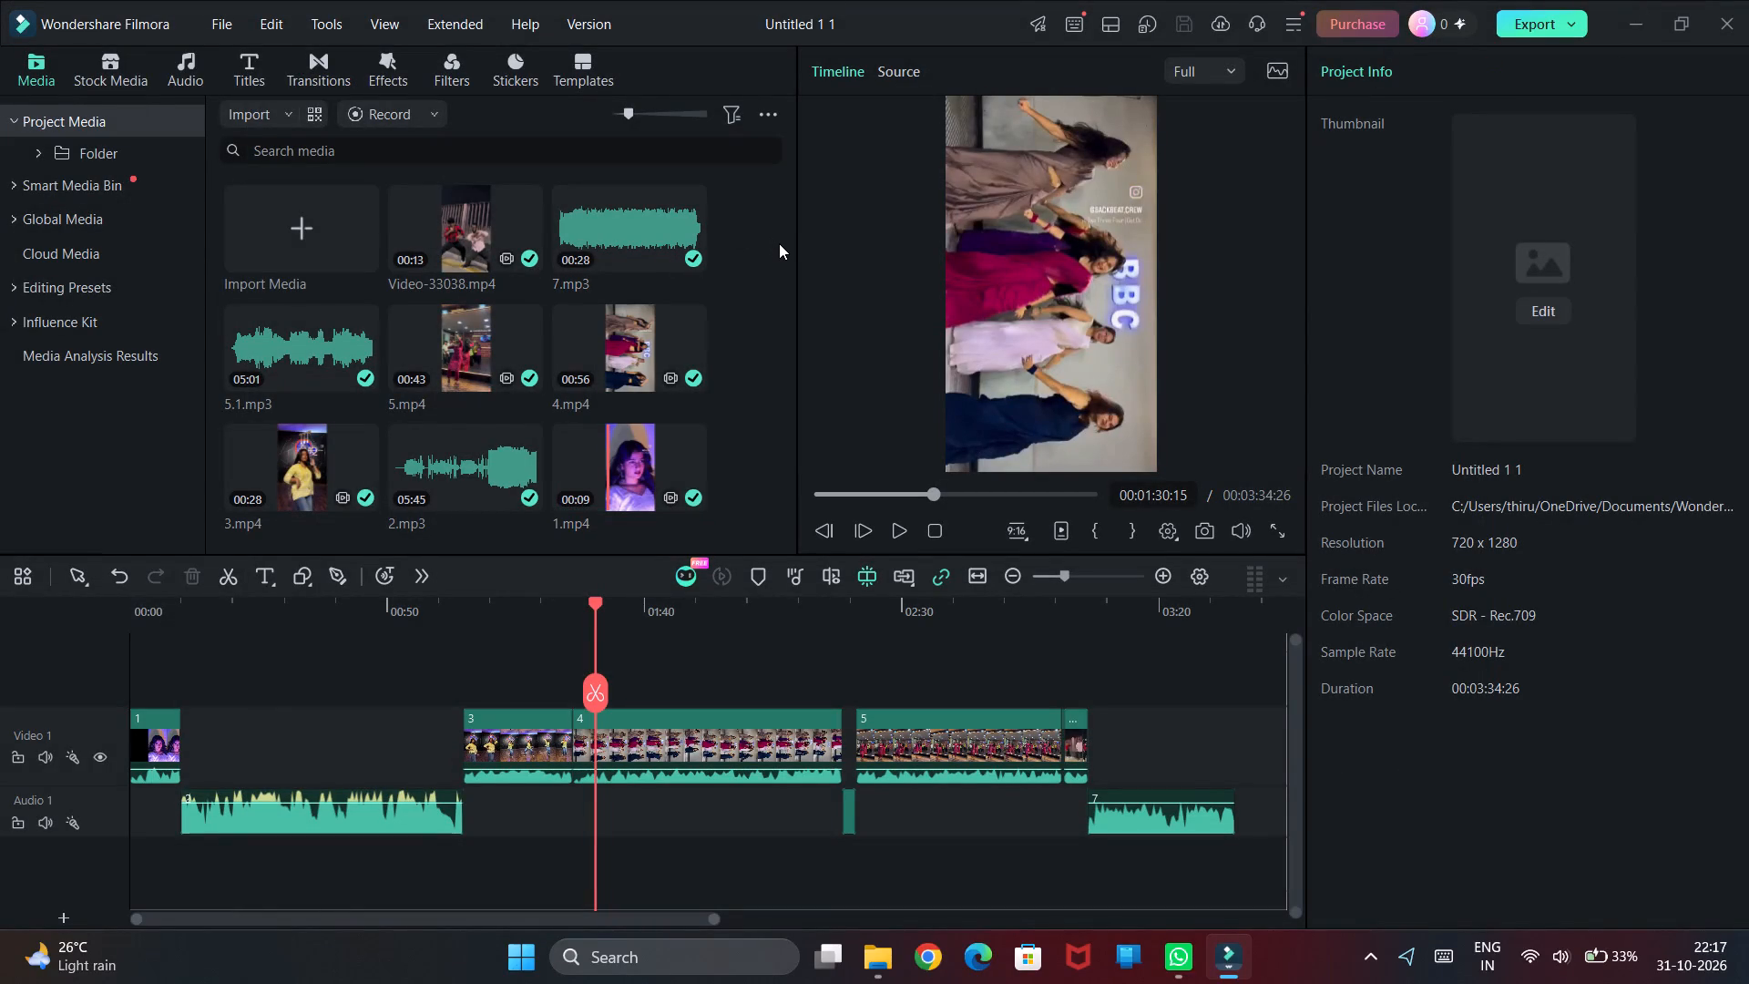
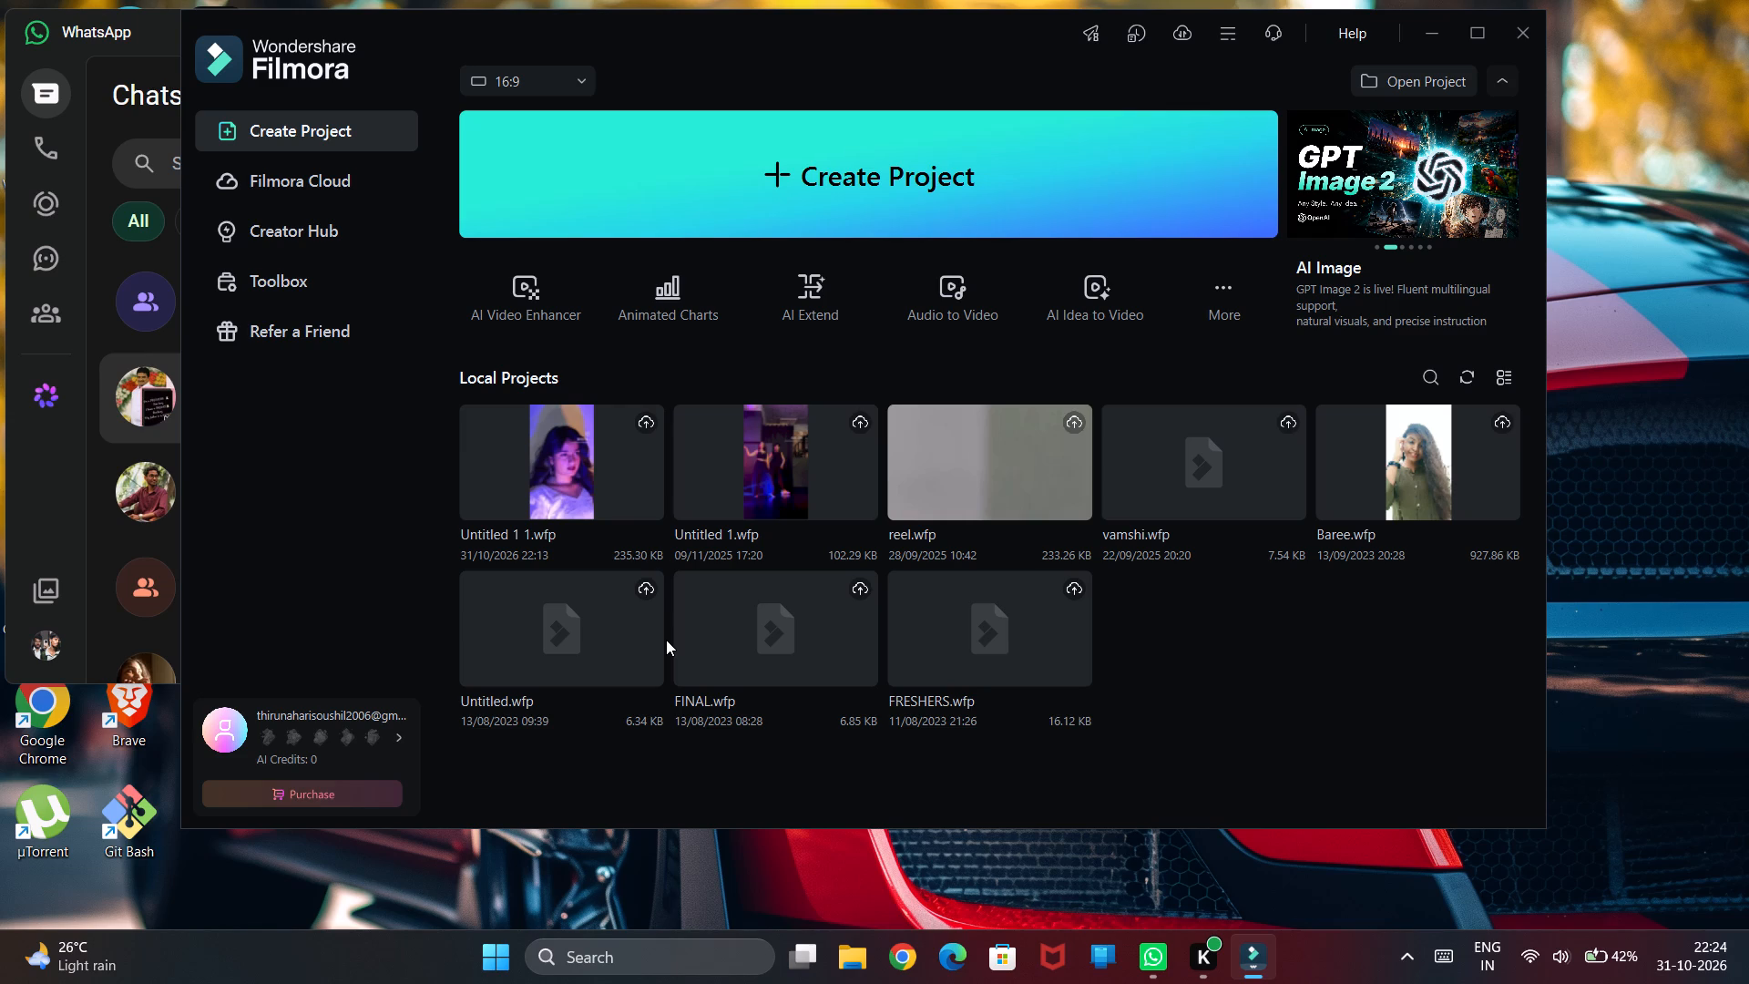
# Open the local project Untitled 1 1.wfp.
pyautogui.click(576, 475)
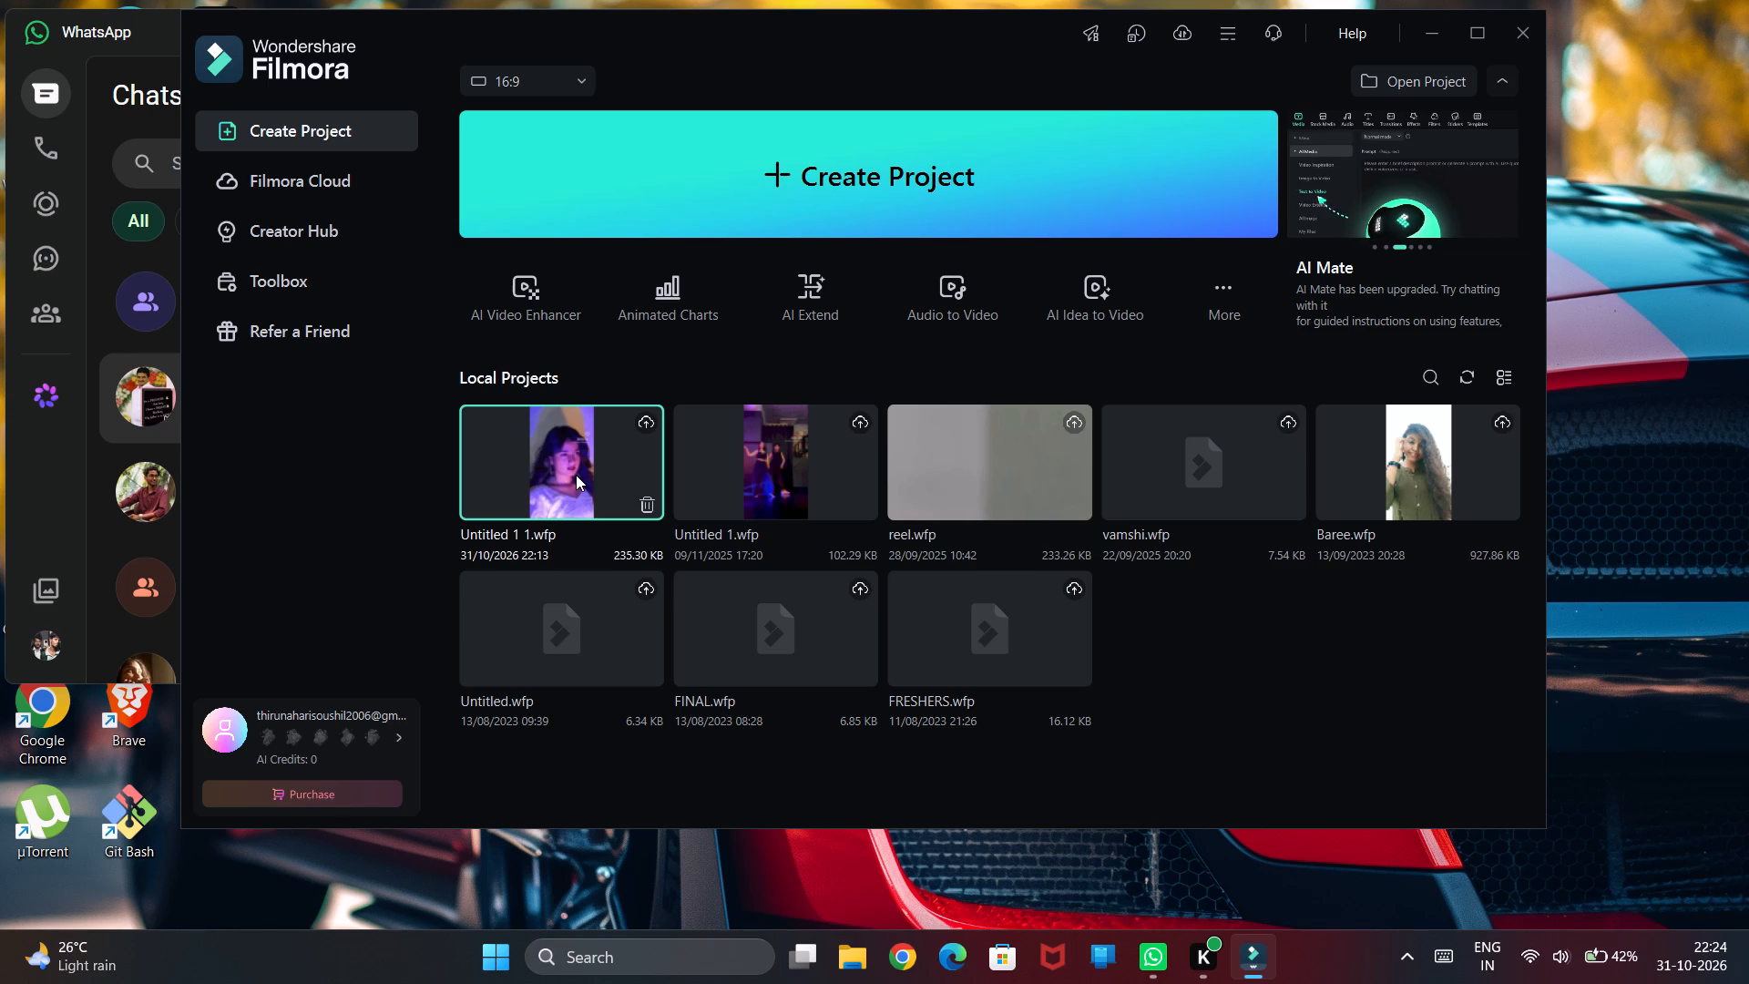
pyautogui.doubleClick(576, 475)
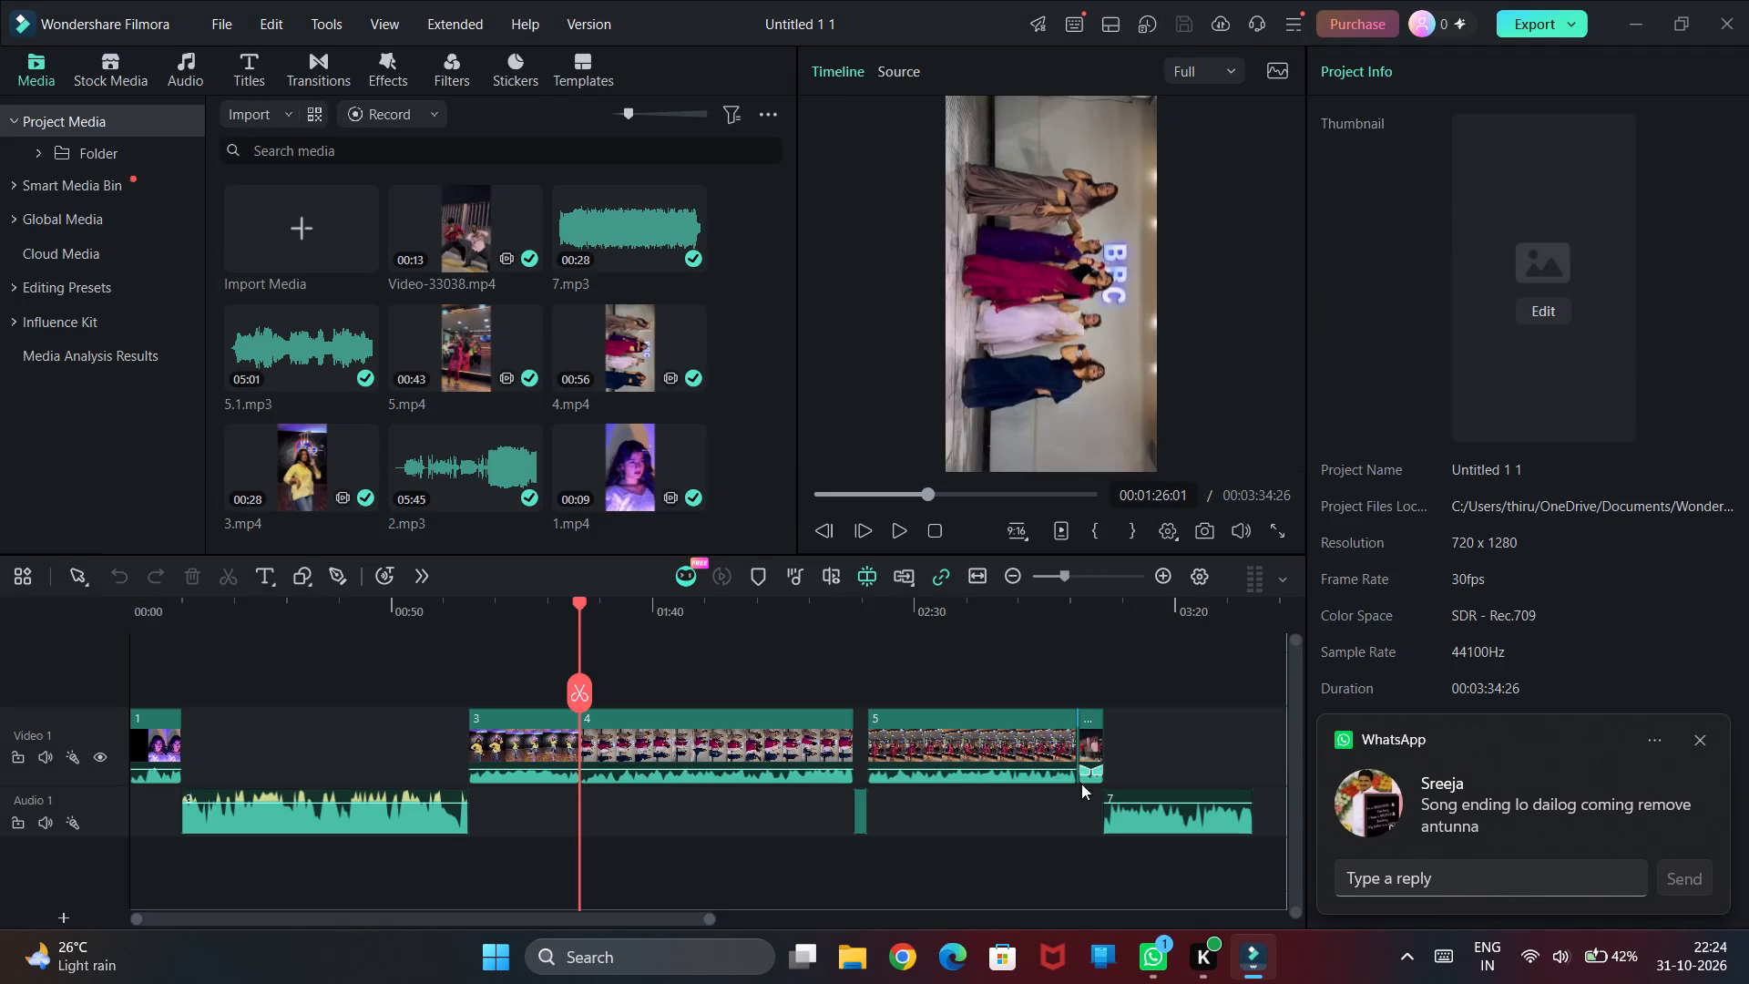
# Play the timeline from about 00:03:24, within the final audio clip 7, to check the song's ending.
pyautogui.click(1198, 613)
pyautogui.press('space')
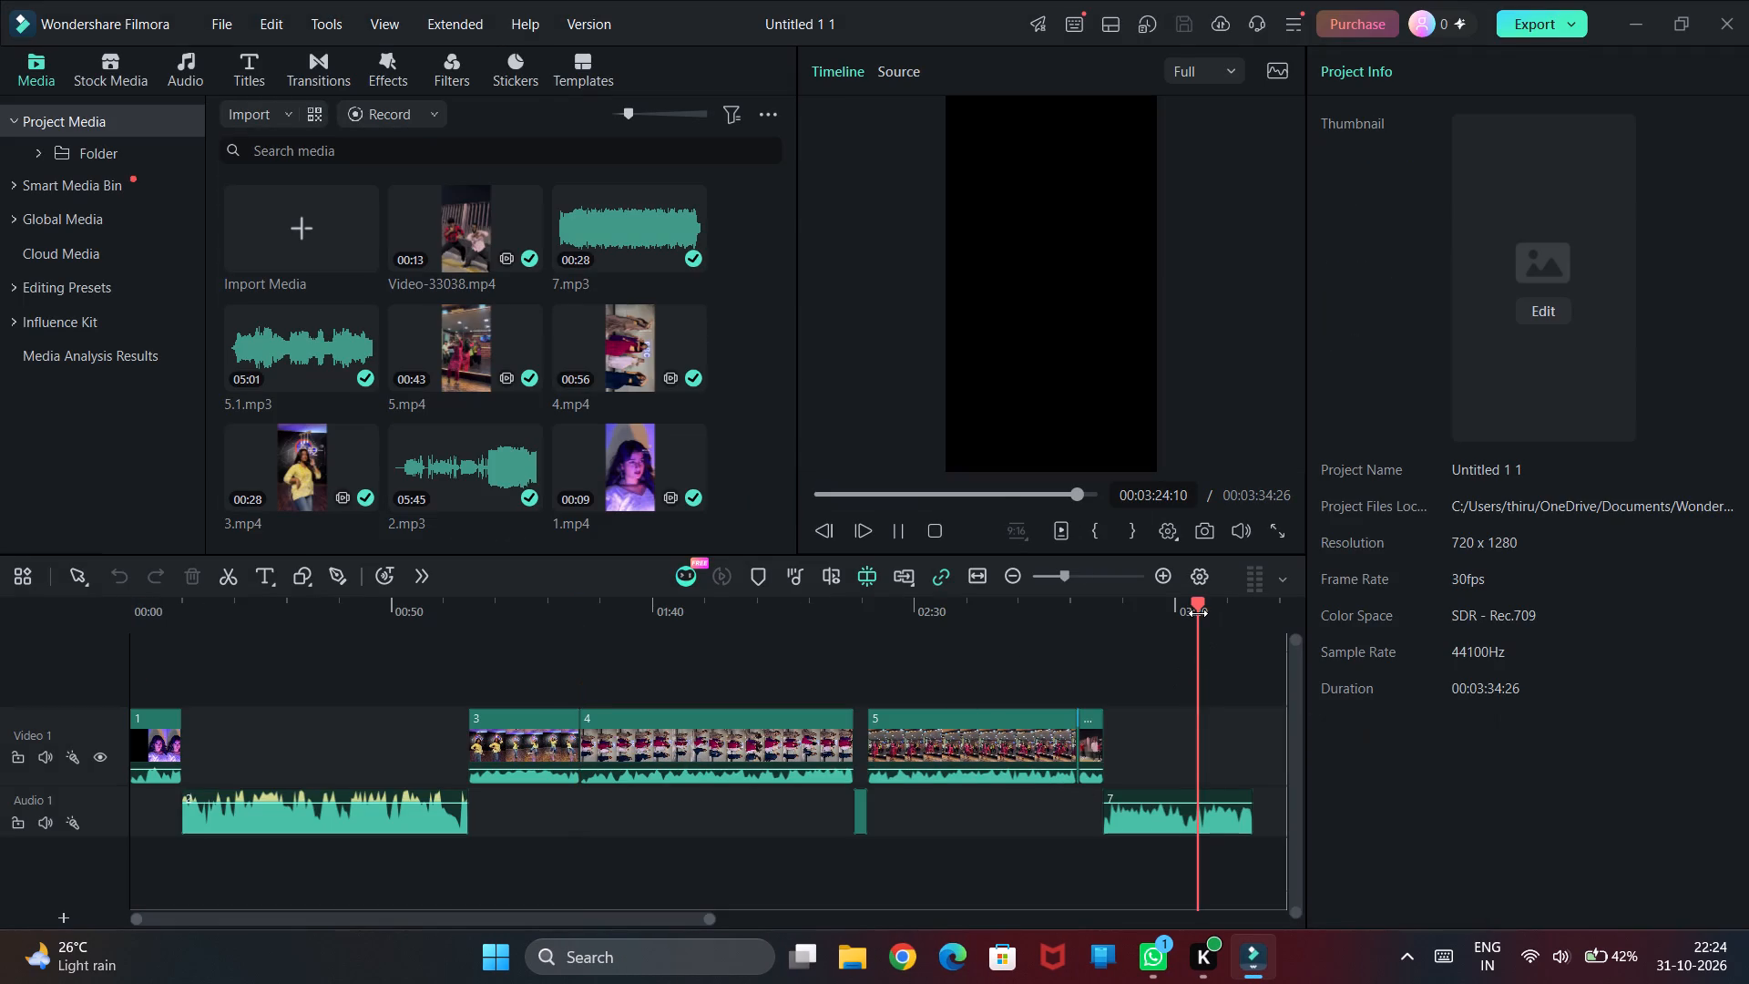
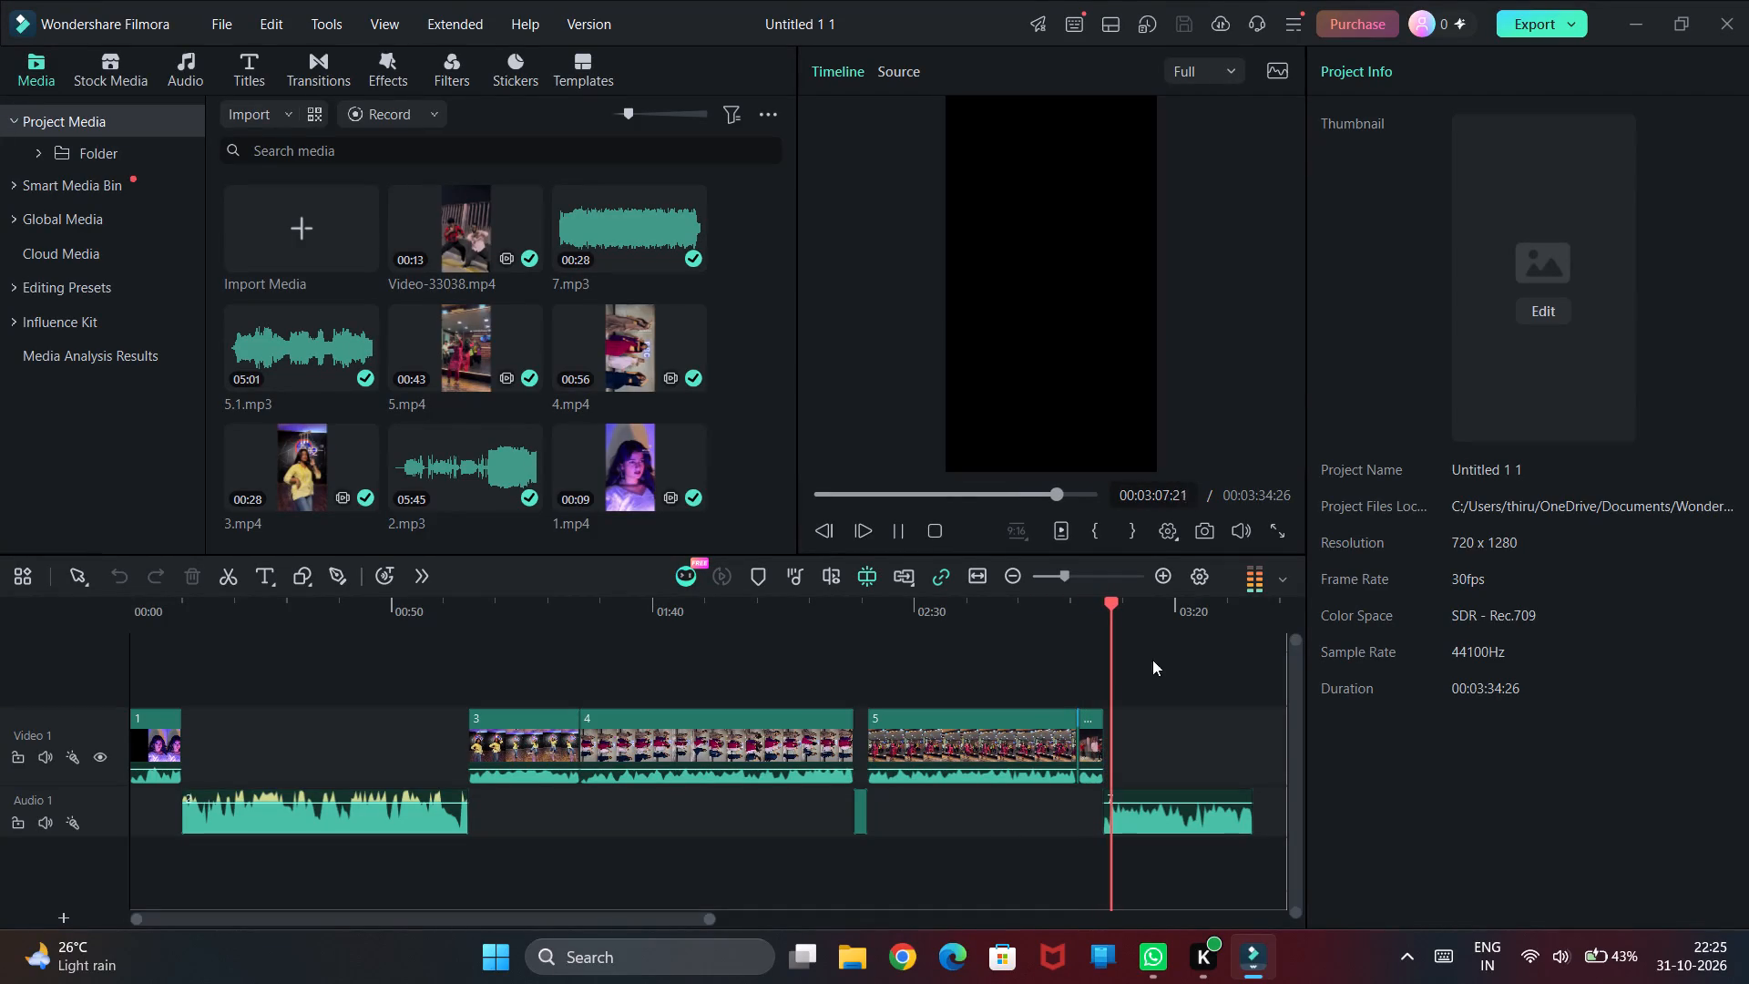
# Play the last few seconds of the timeline to check how audio clip 7 ends.
pyautogui.click(1247, 607)
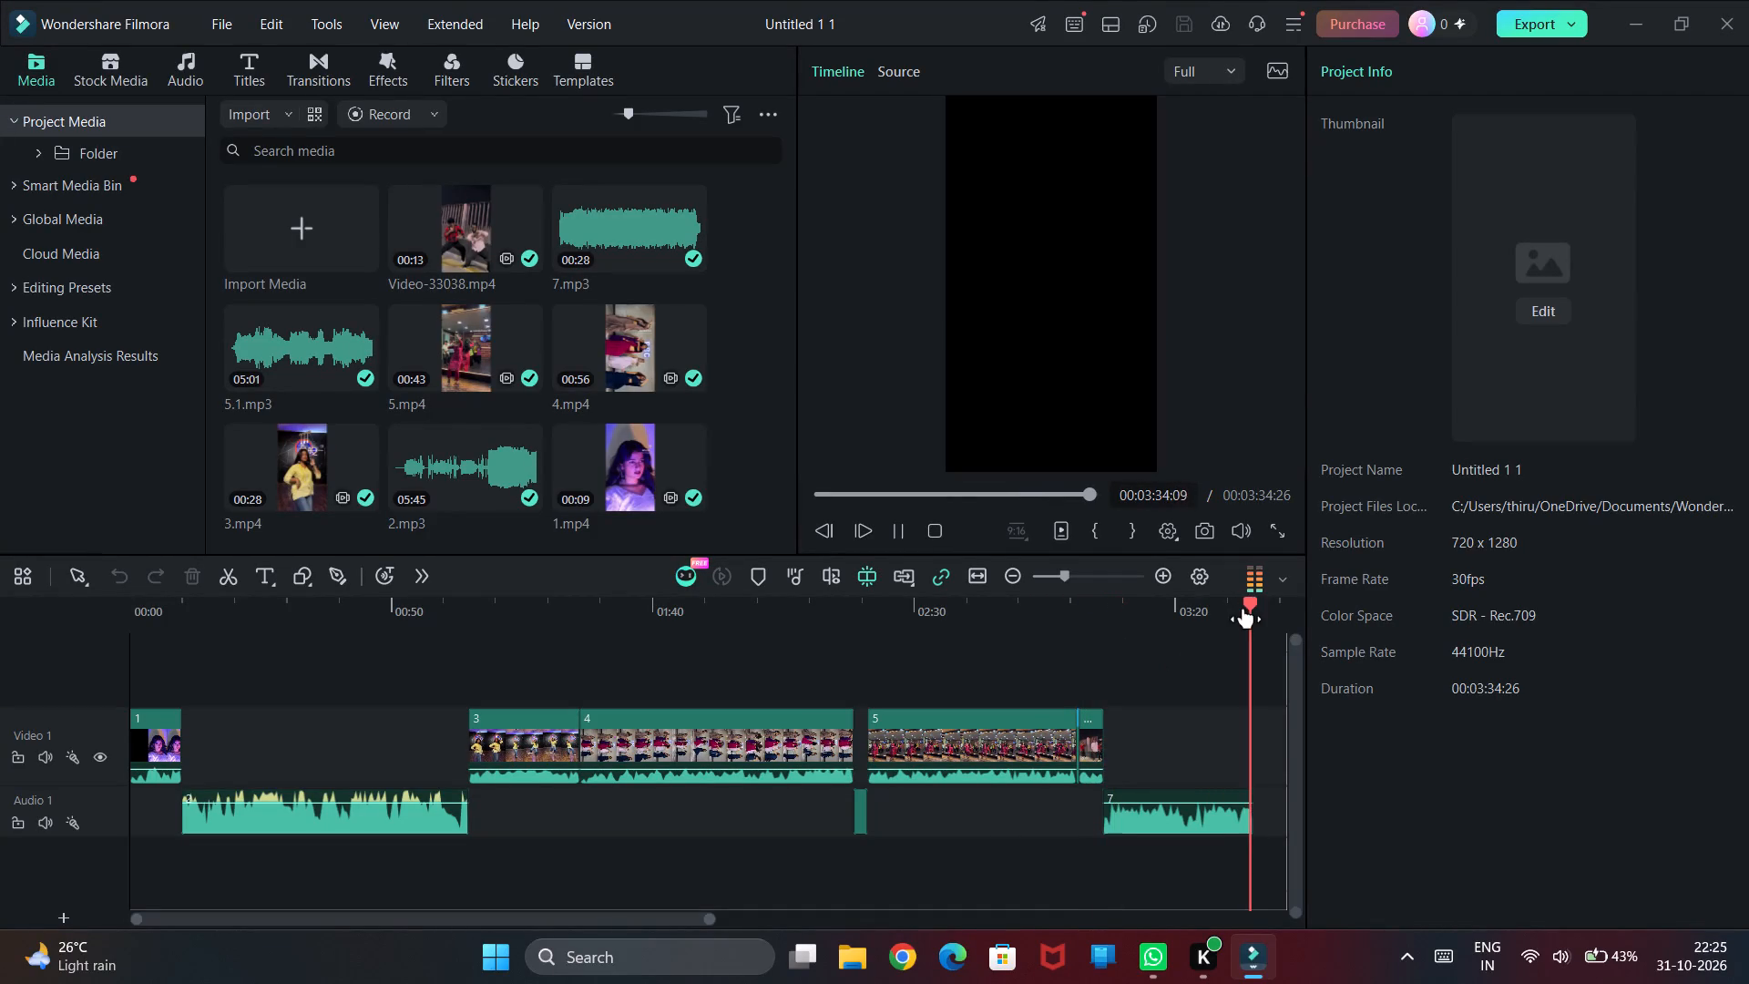
pyautogui.click(1237, 612)
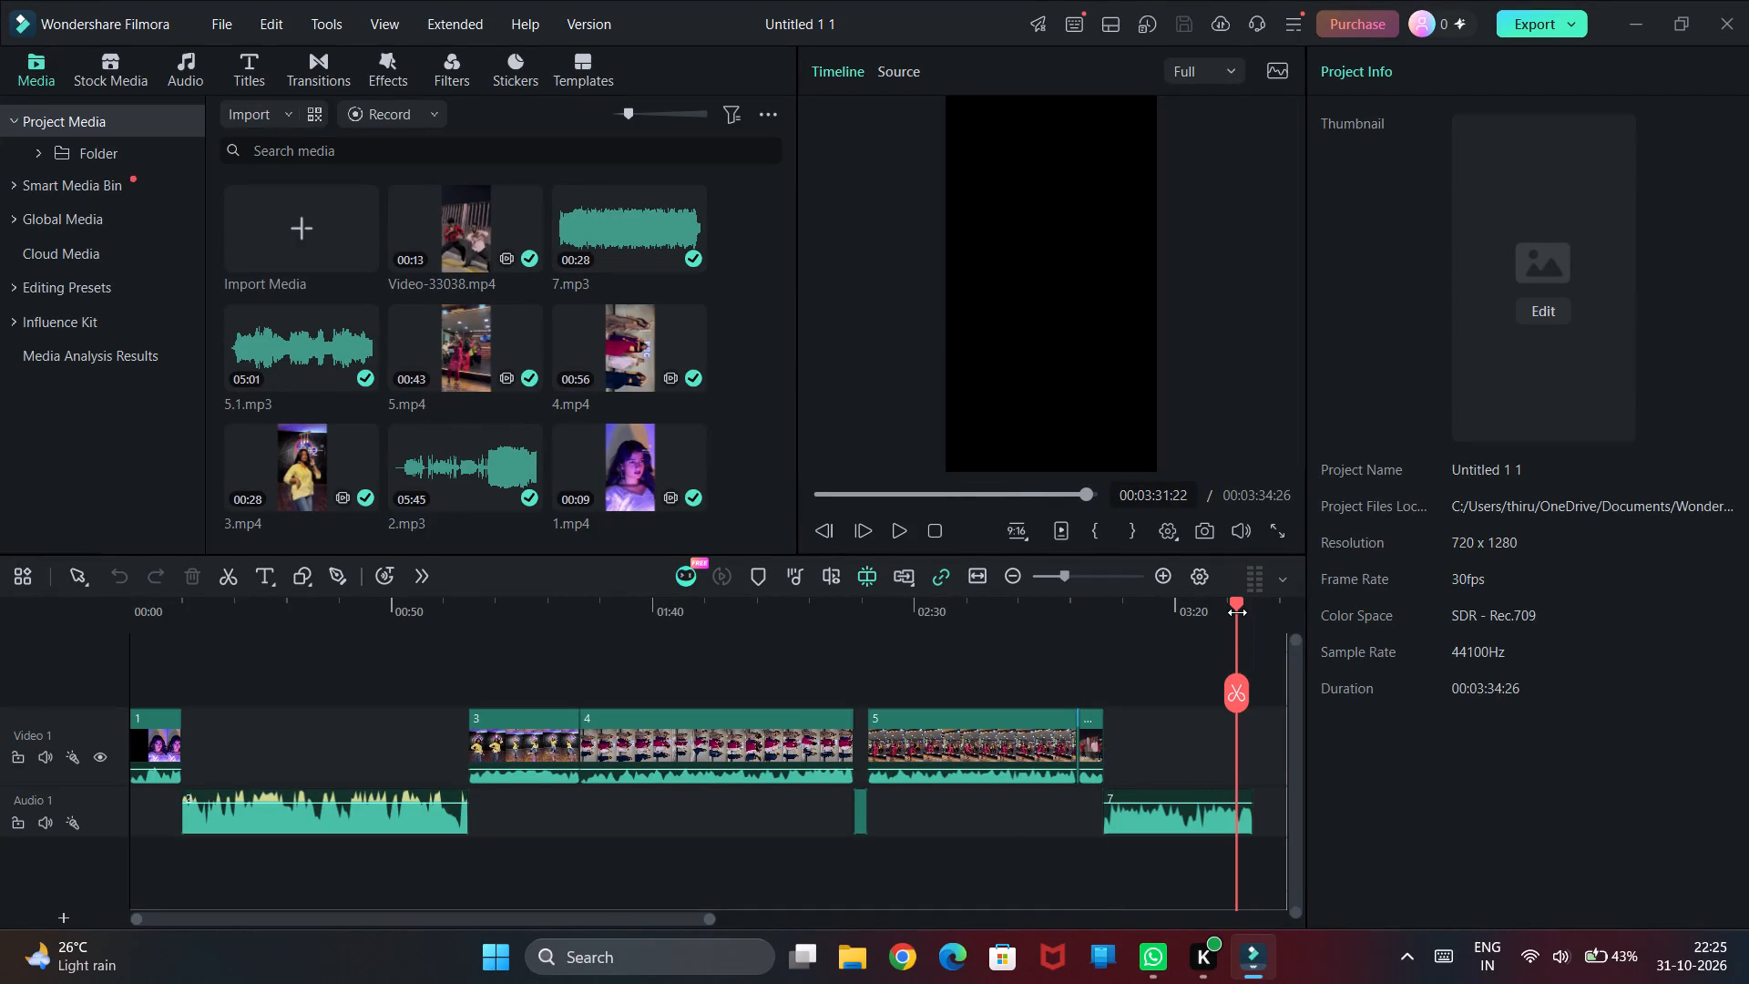
pyautogui.press('space')
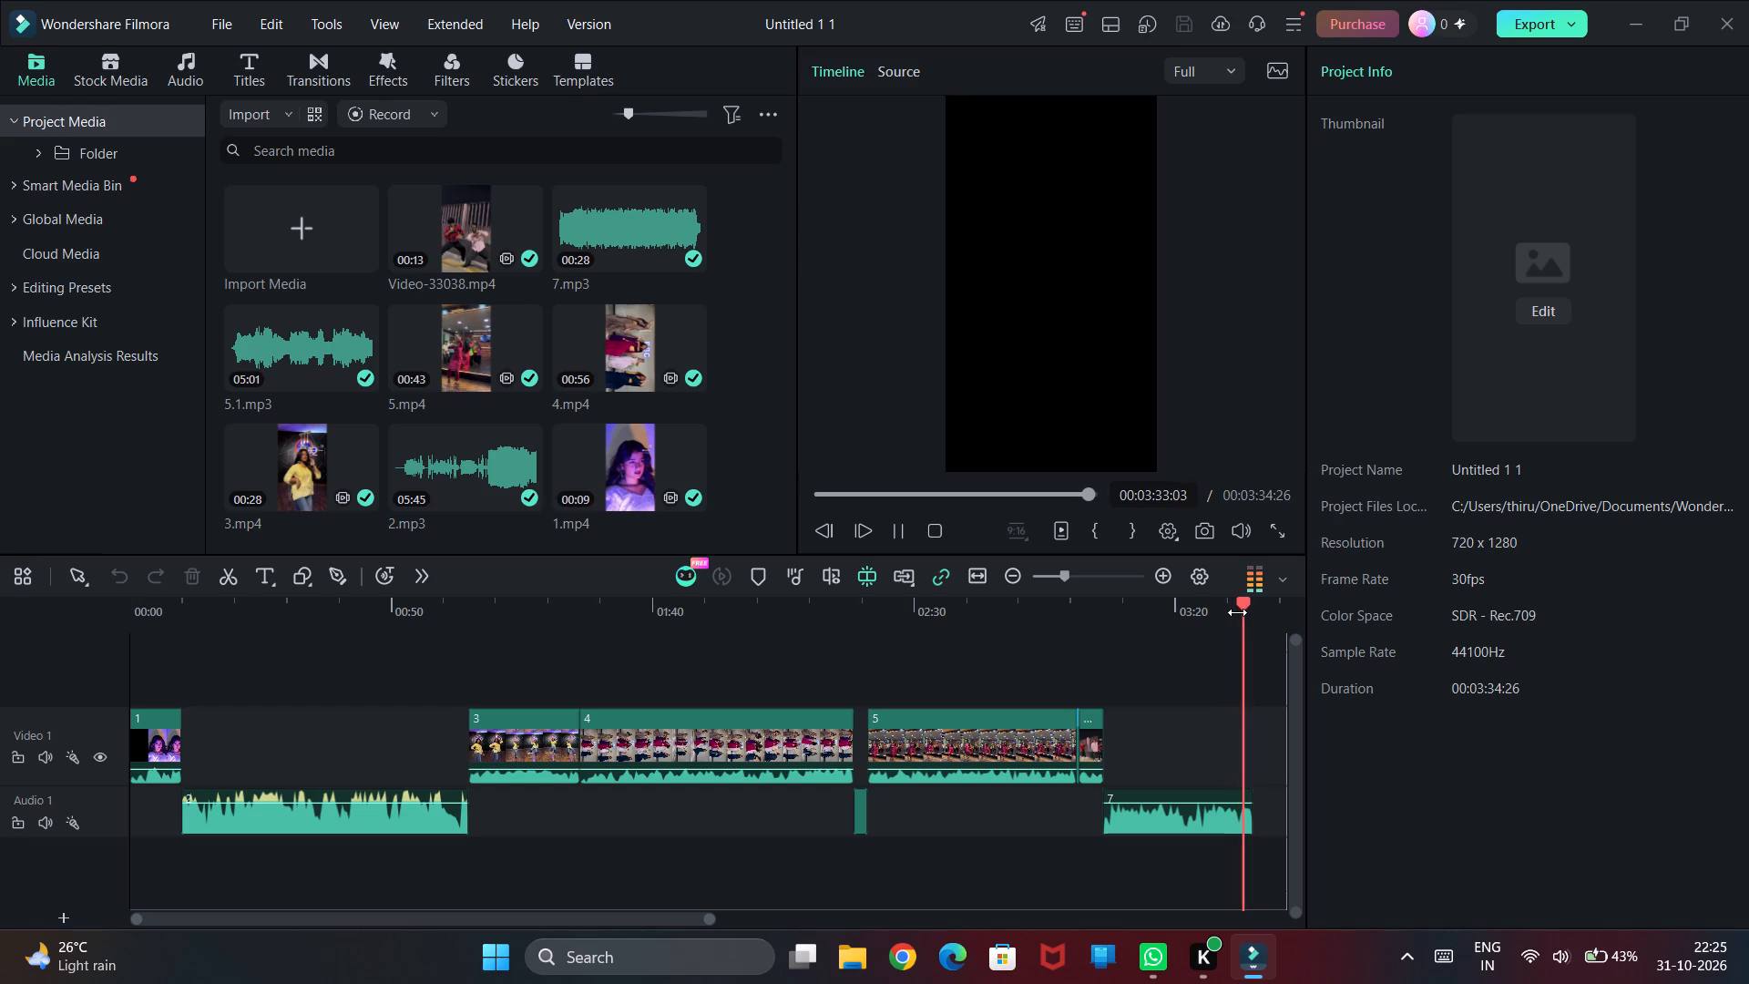
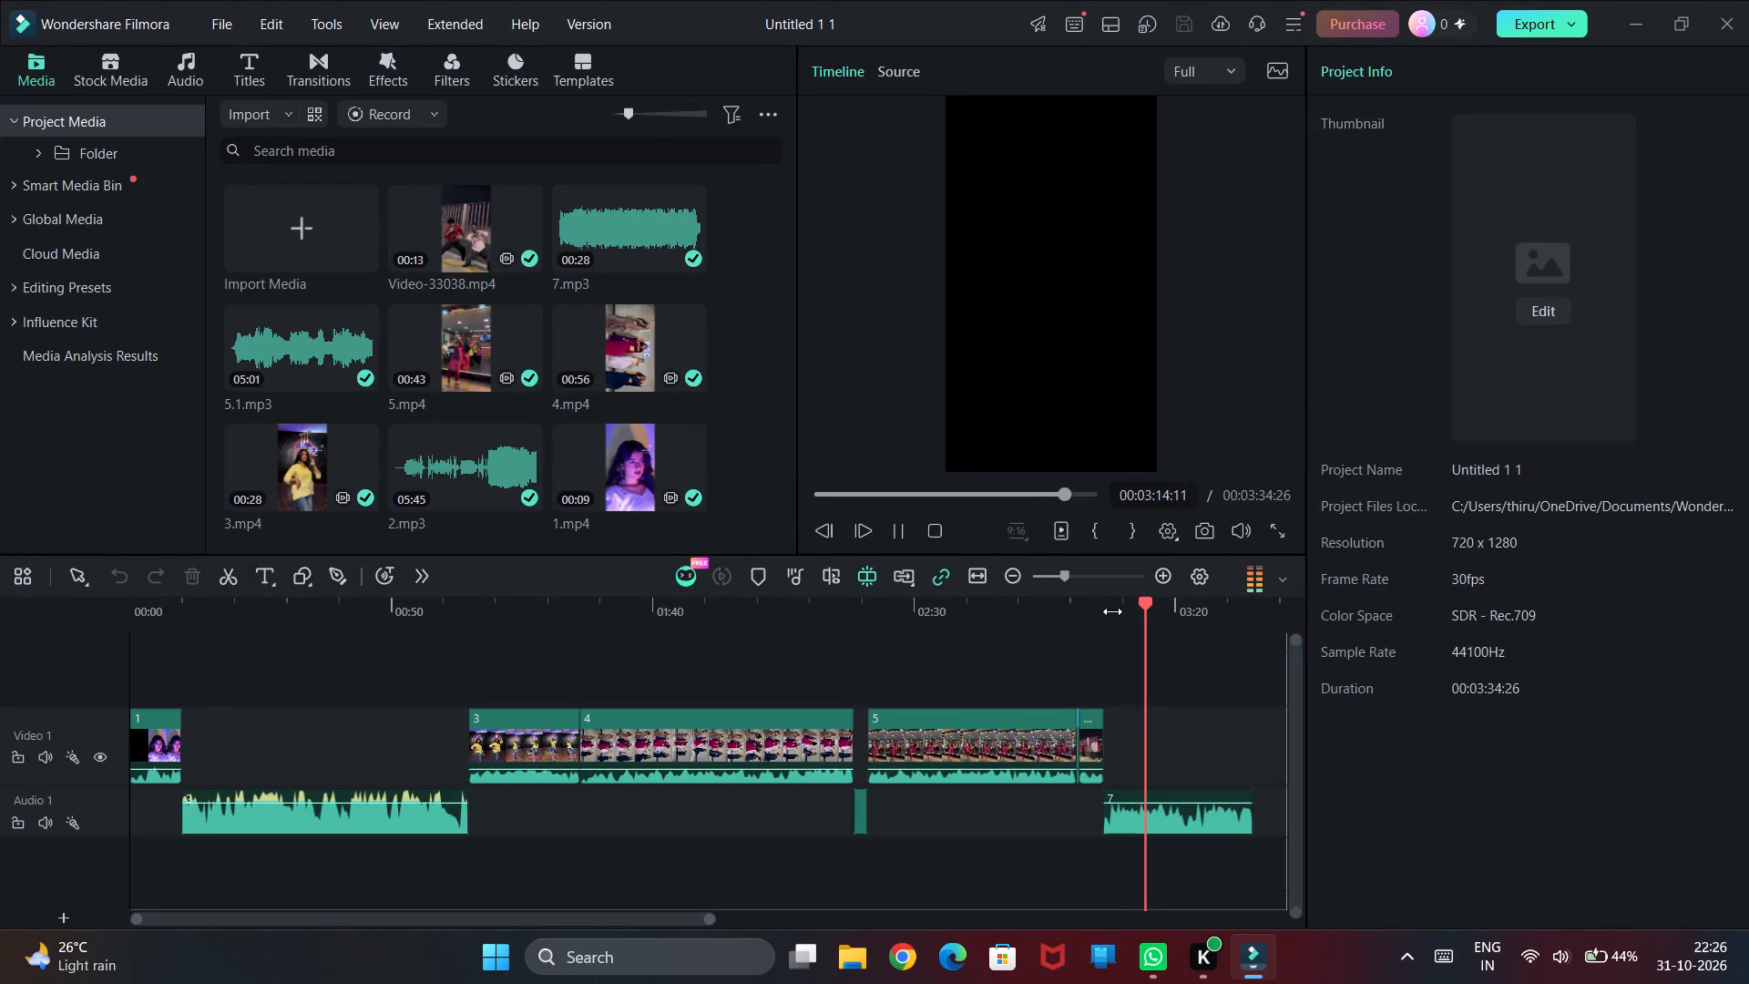
# Raise the volume of audio clip 7 at the end of the timeline to 12.09 dB.
pyautogui.click(1142, 803)
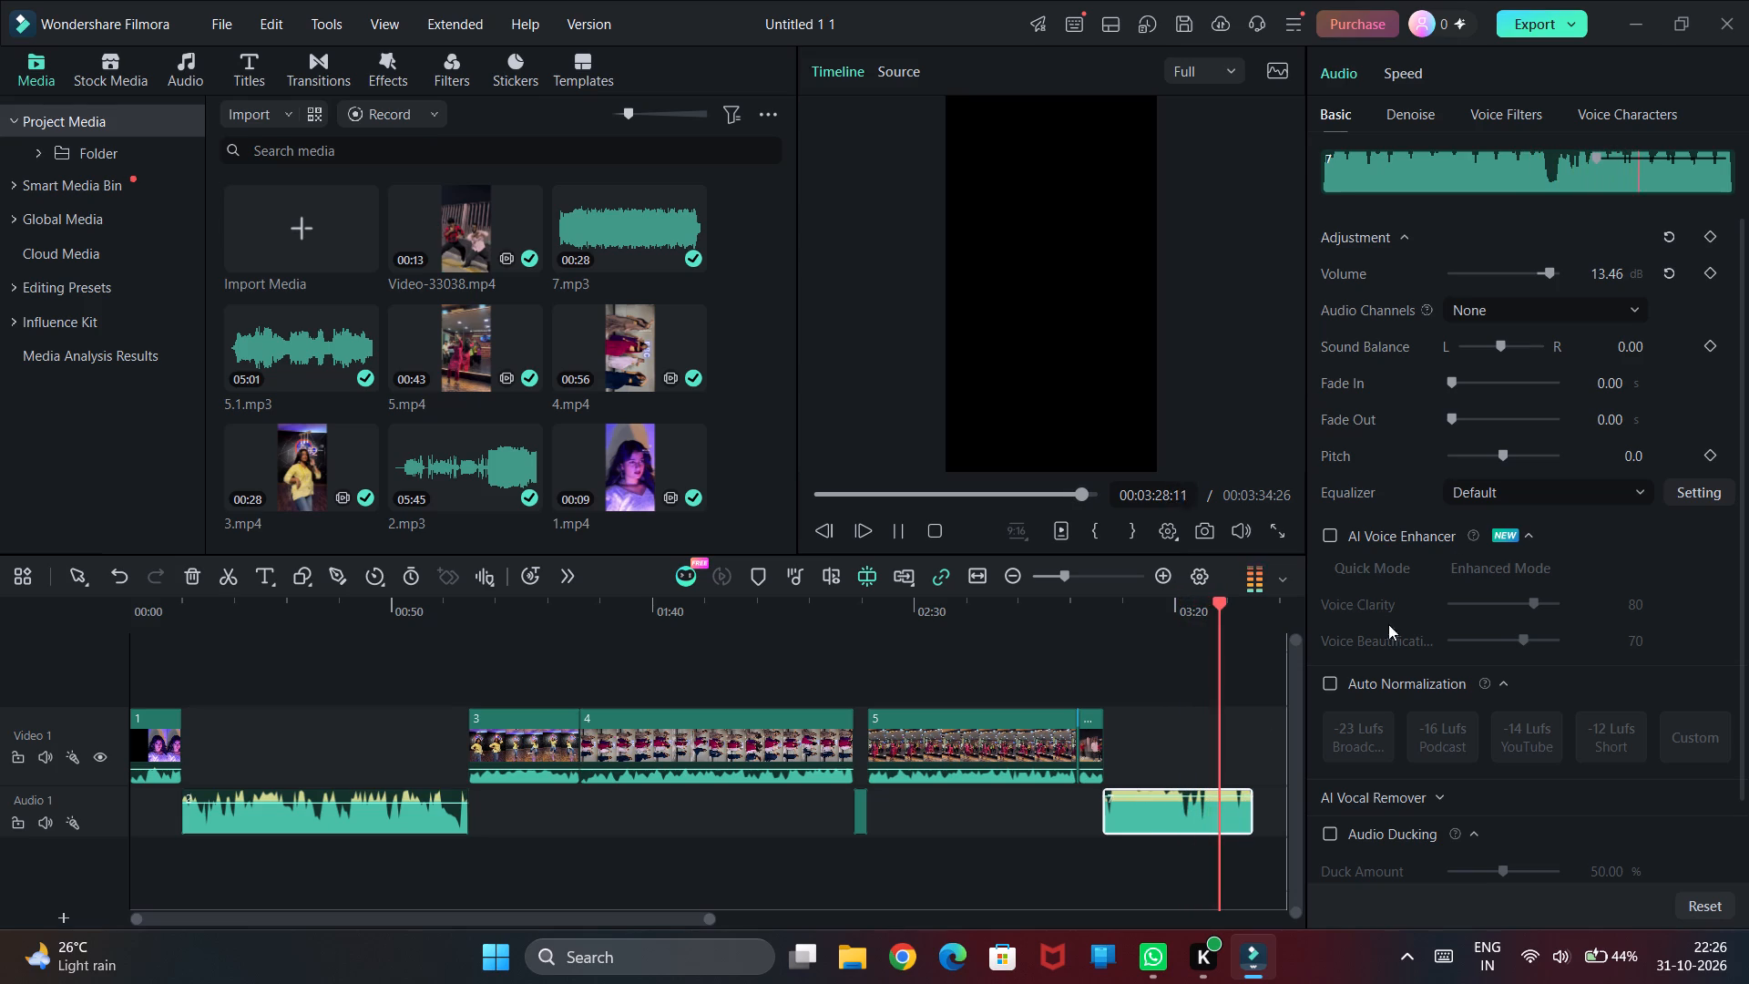
pyautogui.click(1550, 274)
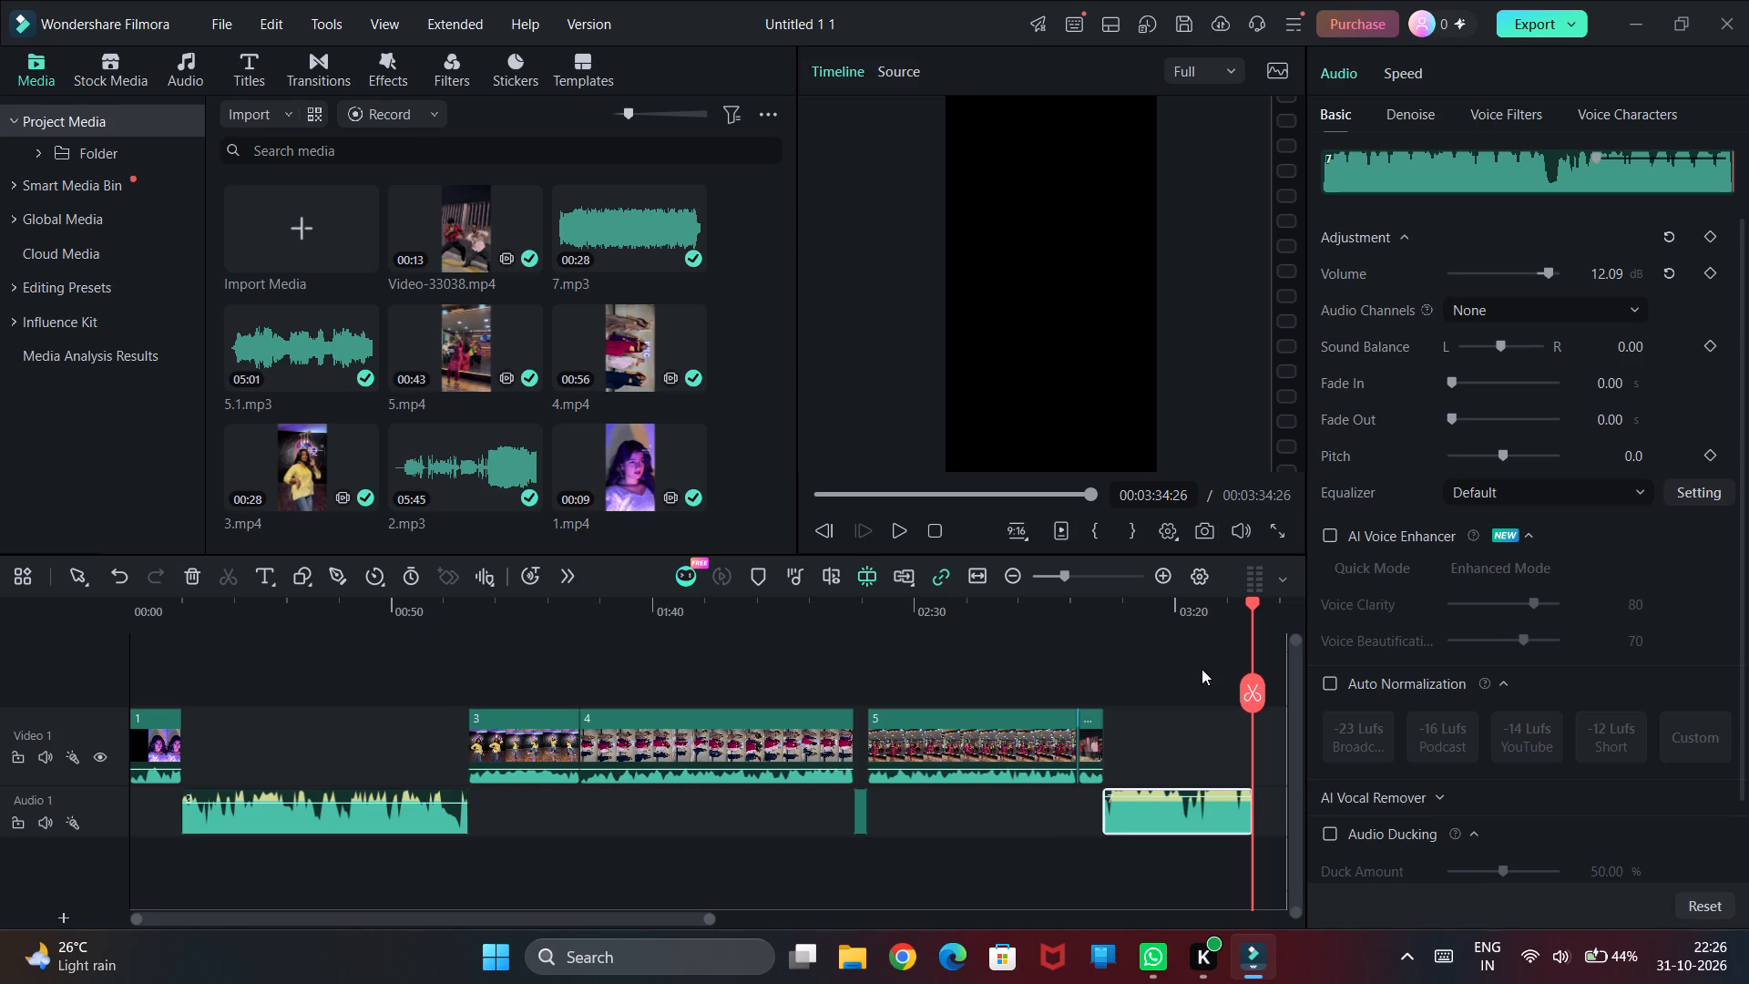
# Play the join between the Video-33038 clip and audio clip 7, and raise the Video-33038 clip's audio level on the timeline.
pyautogui.click(1056, 618)
pyautogui.press('space')
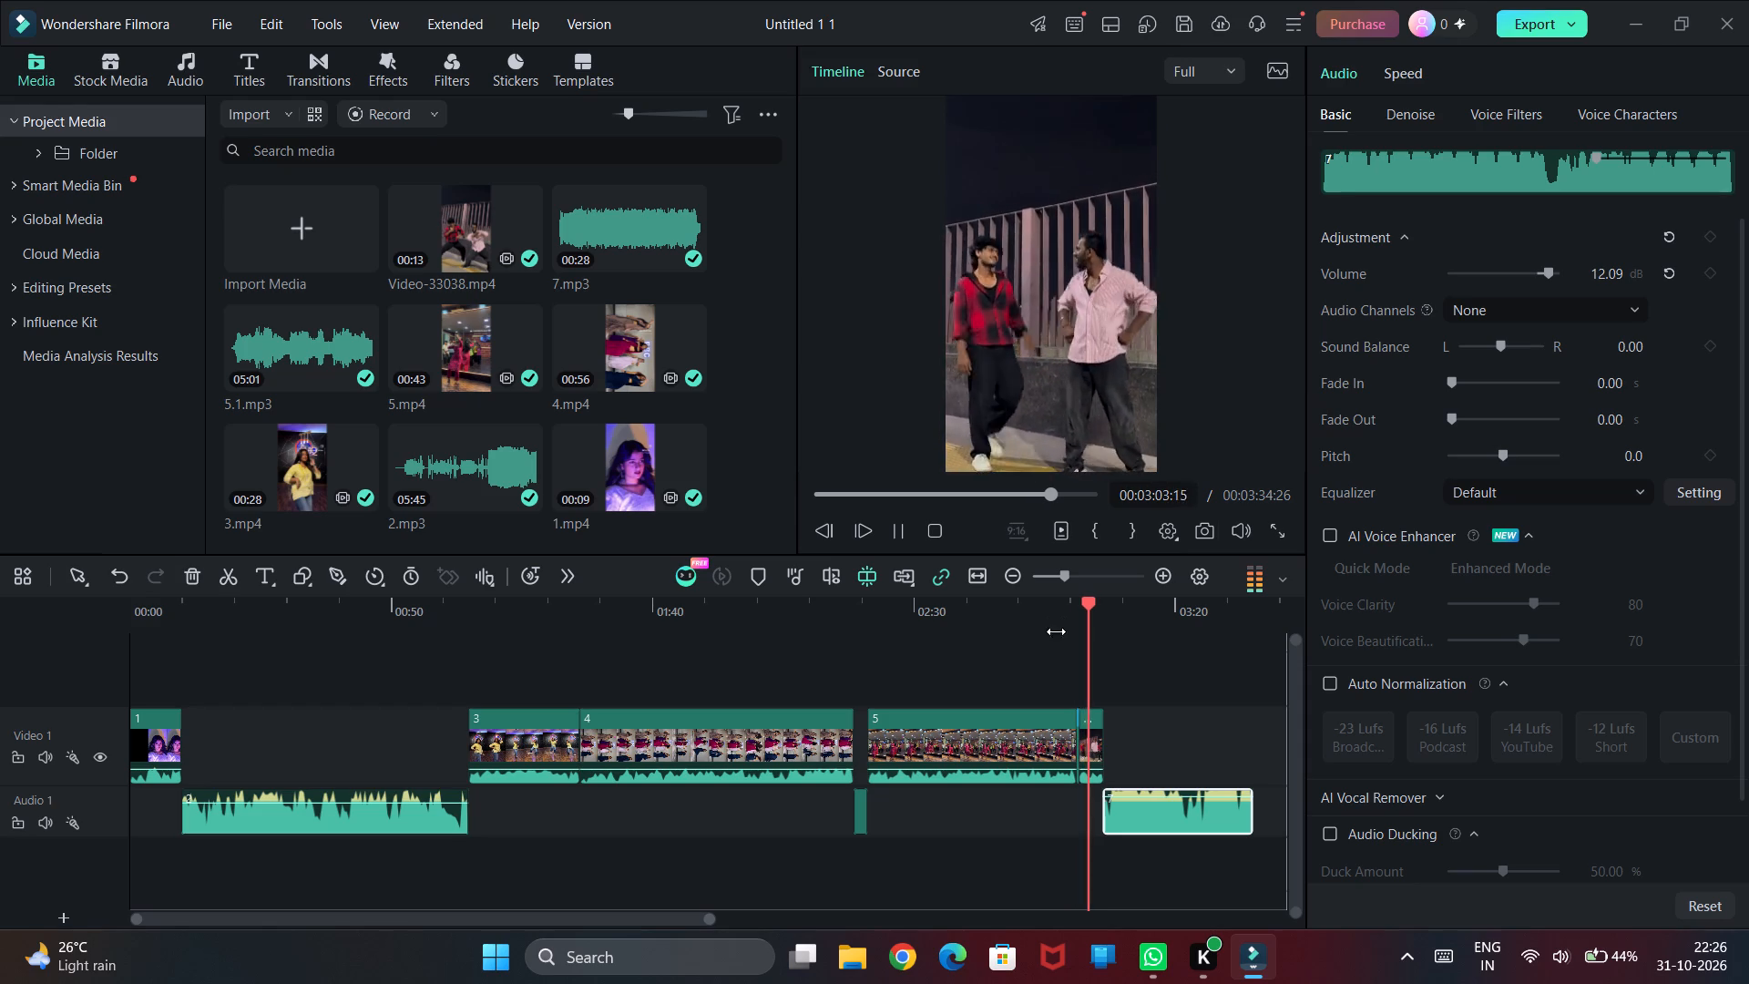
pyautogui.click(1094, 769)
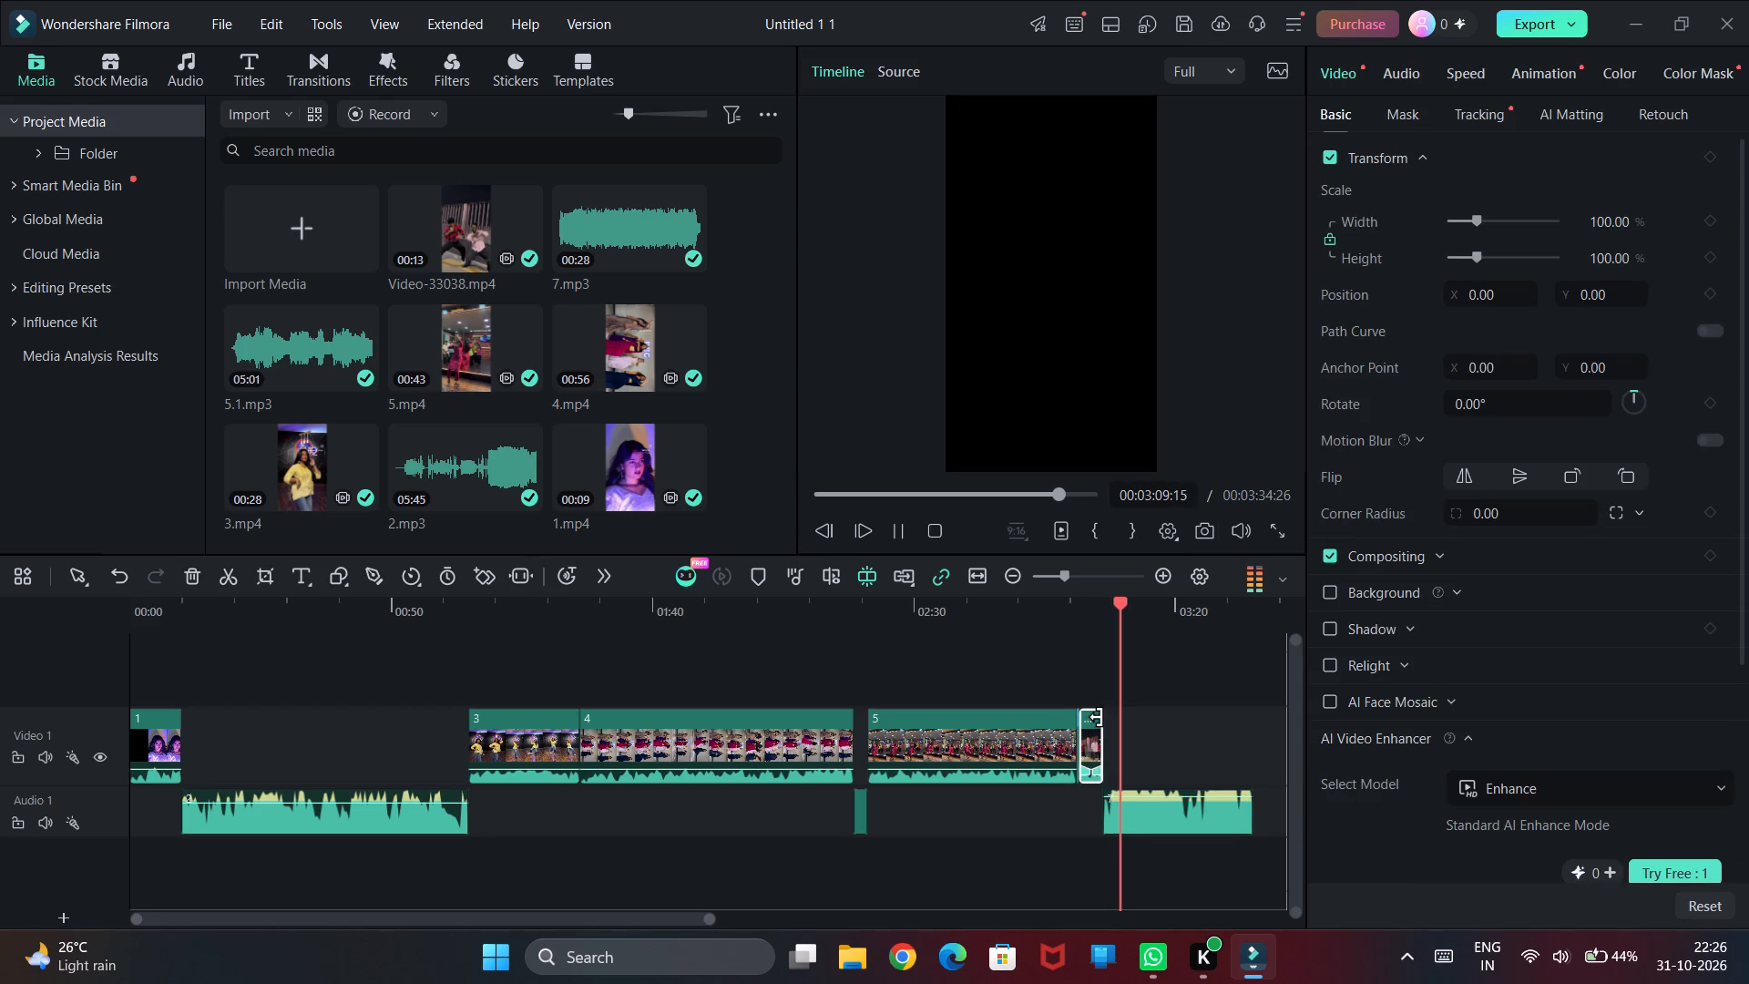
pyautogui.moveTo(1115, 619); pyautogui.dragTo(1387, 644)
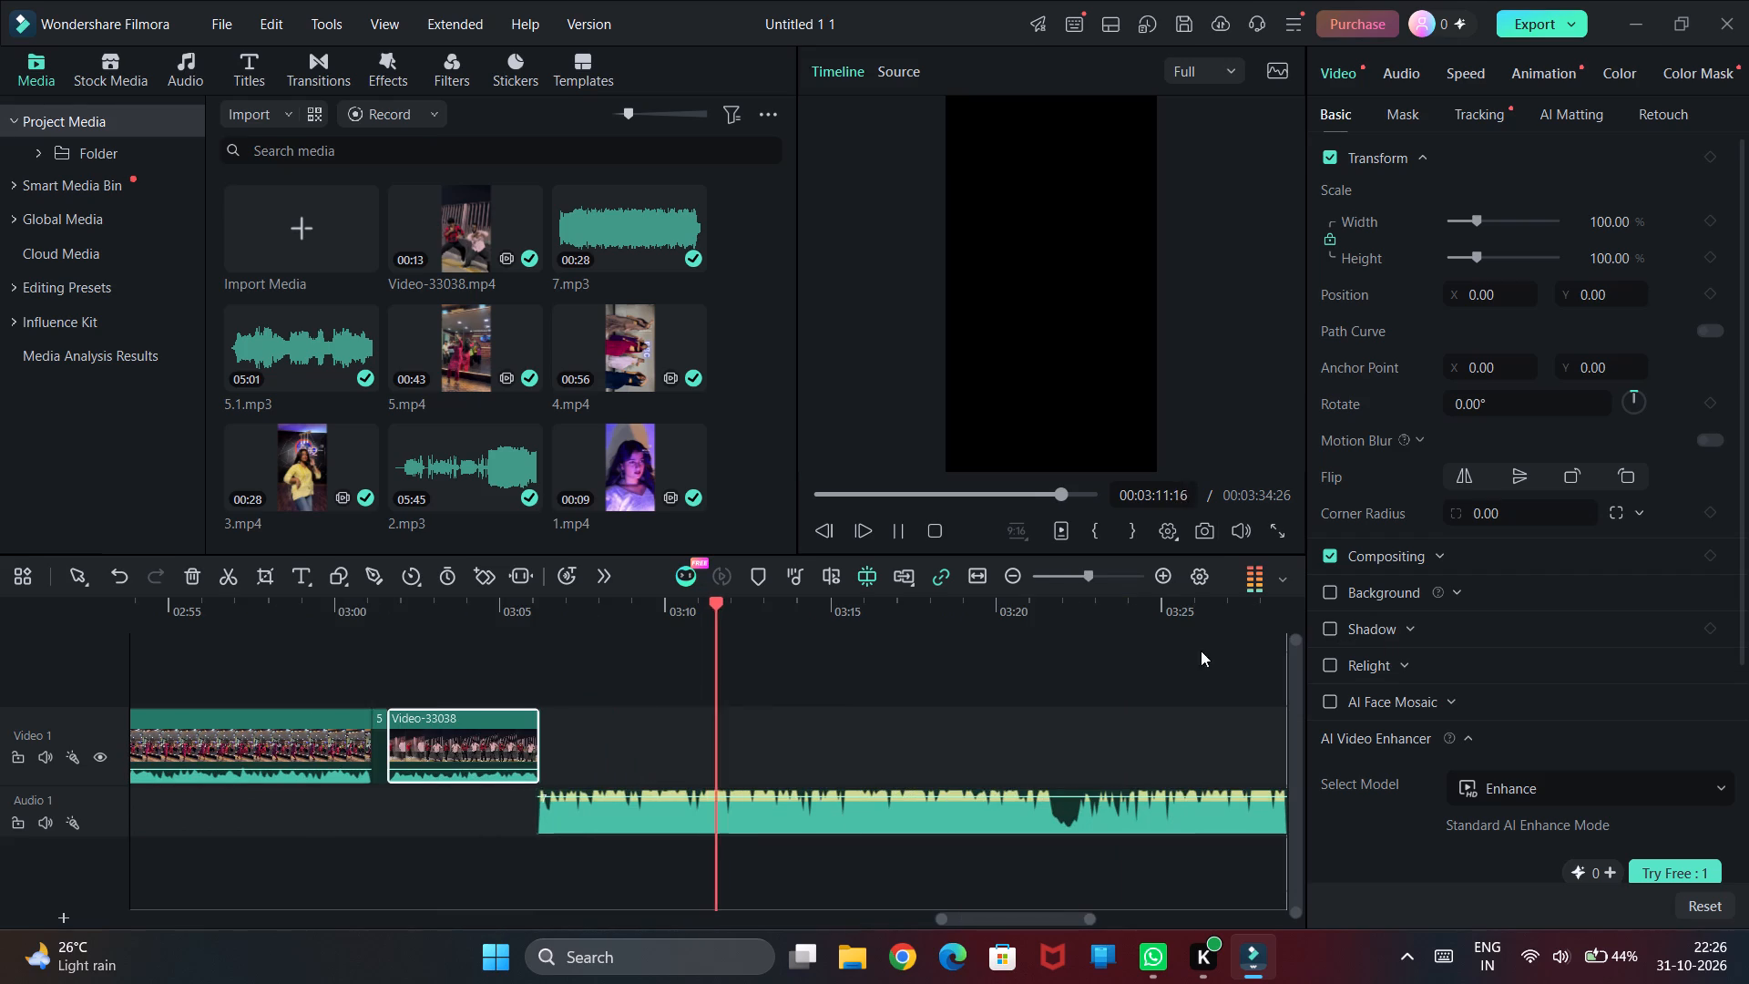
pyautogui.click(435, 768)
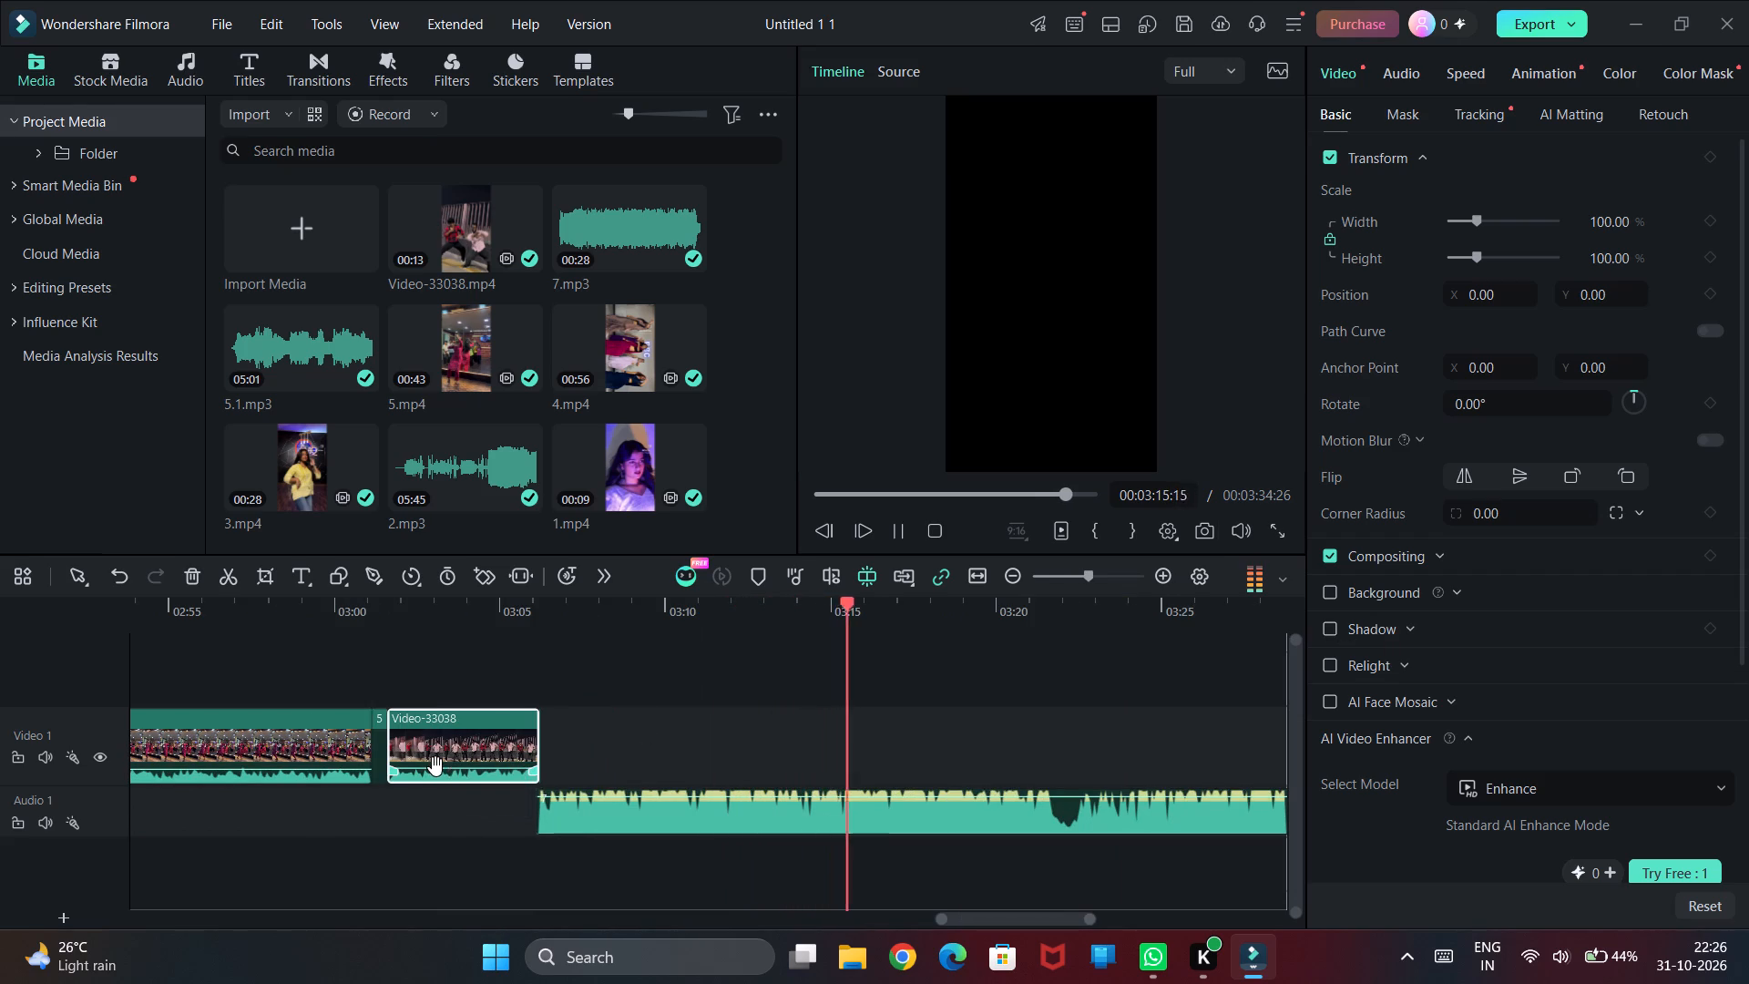
pyautogui.click(415, 617)
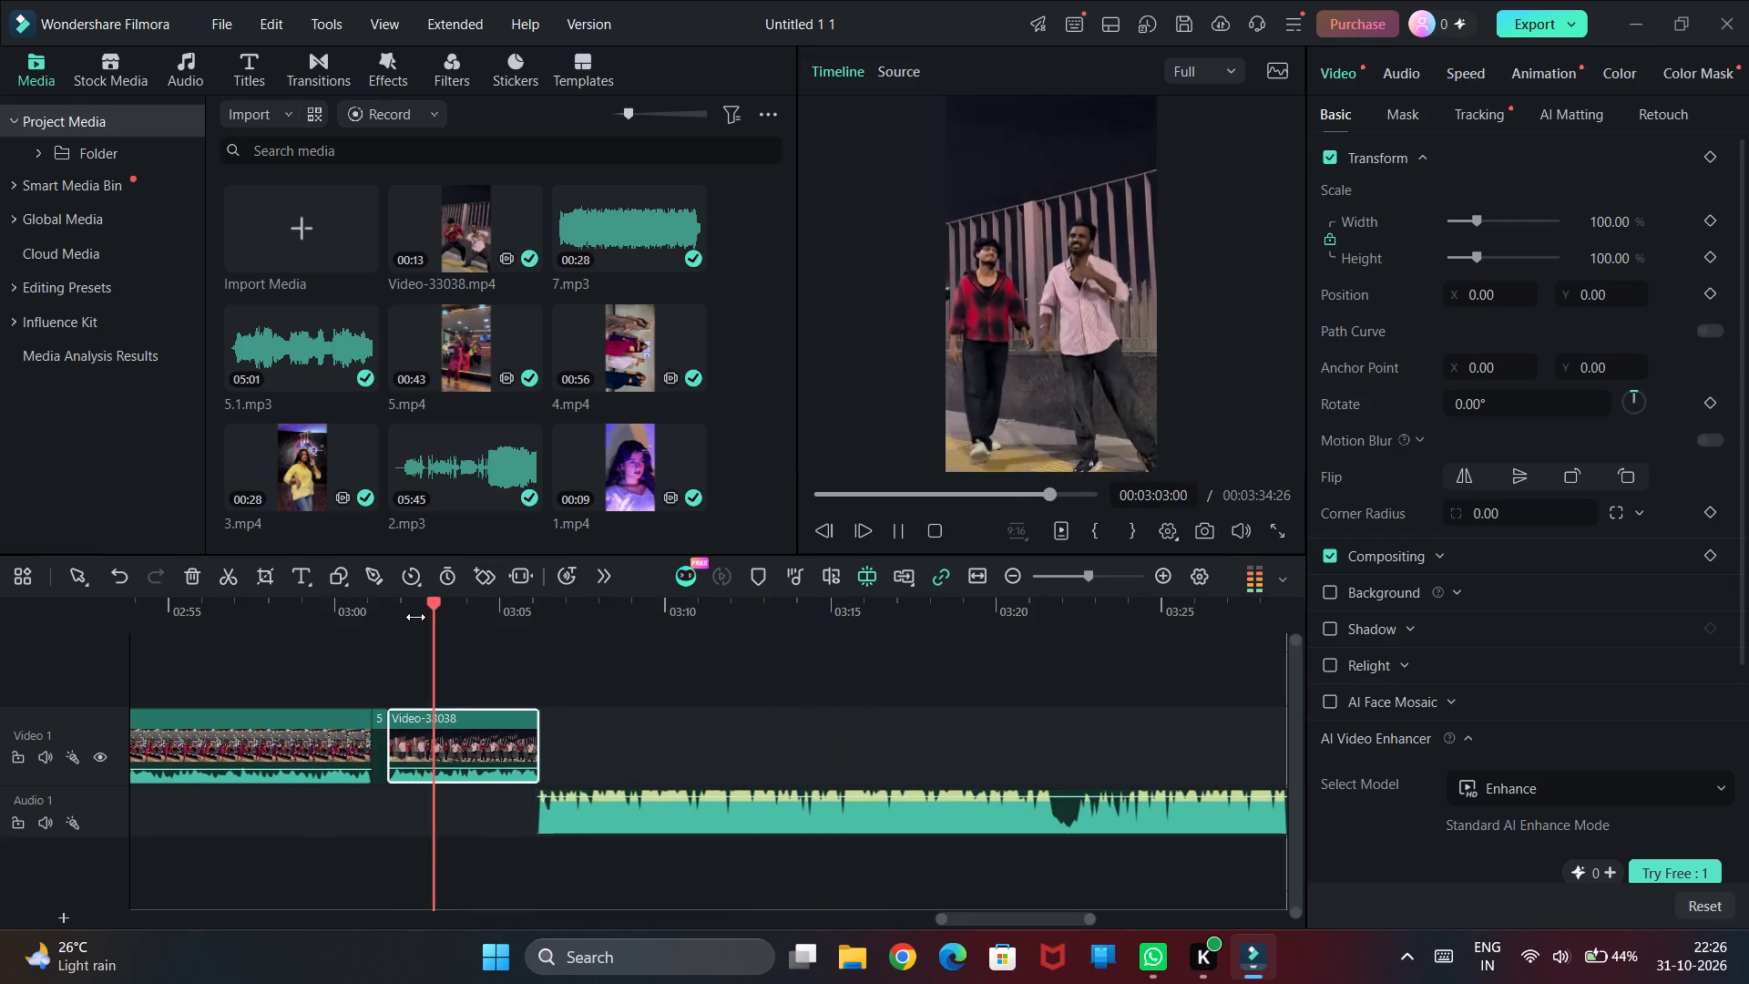
pyautogui.click(442, 767)
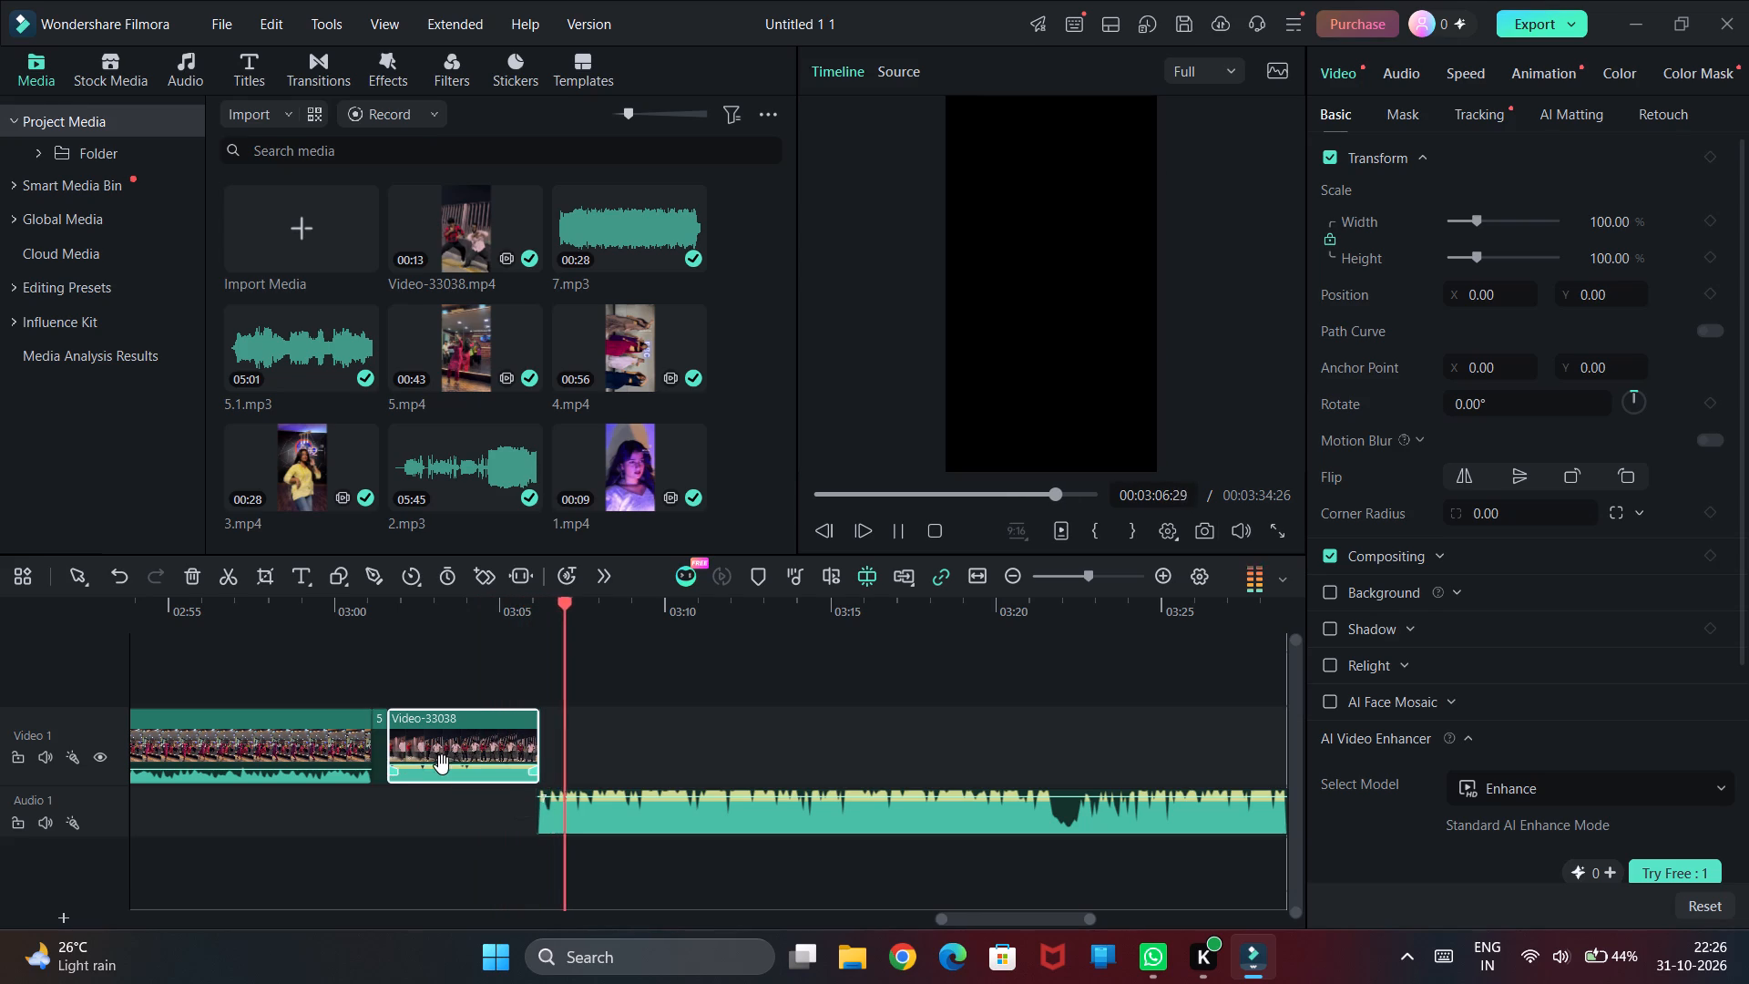
# Play the timeline from just before the Video-33038 clip into audio clip 7 to check the adjusted sound levels.
pyautogui.click(380, 602)
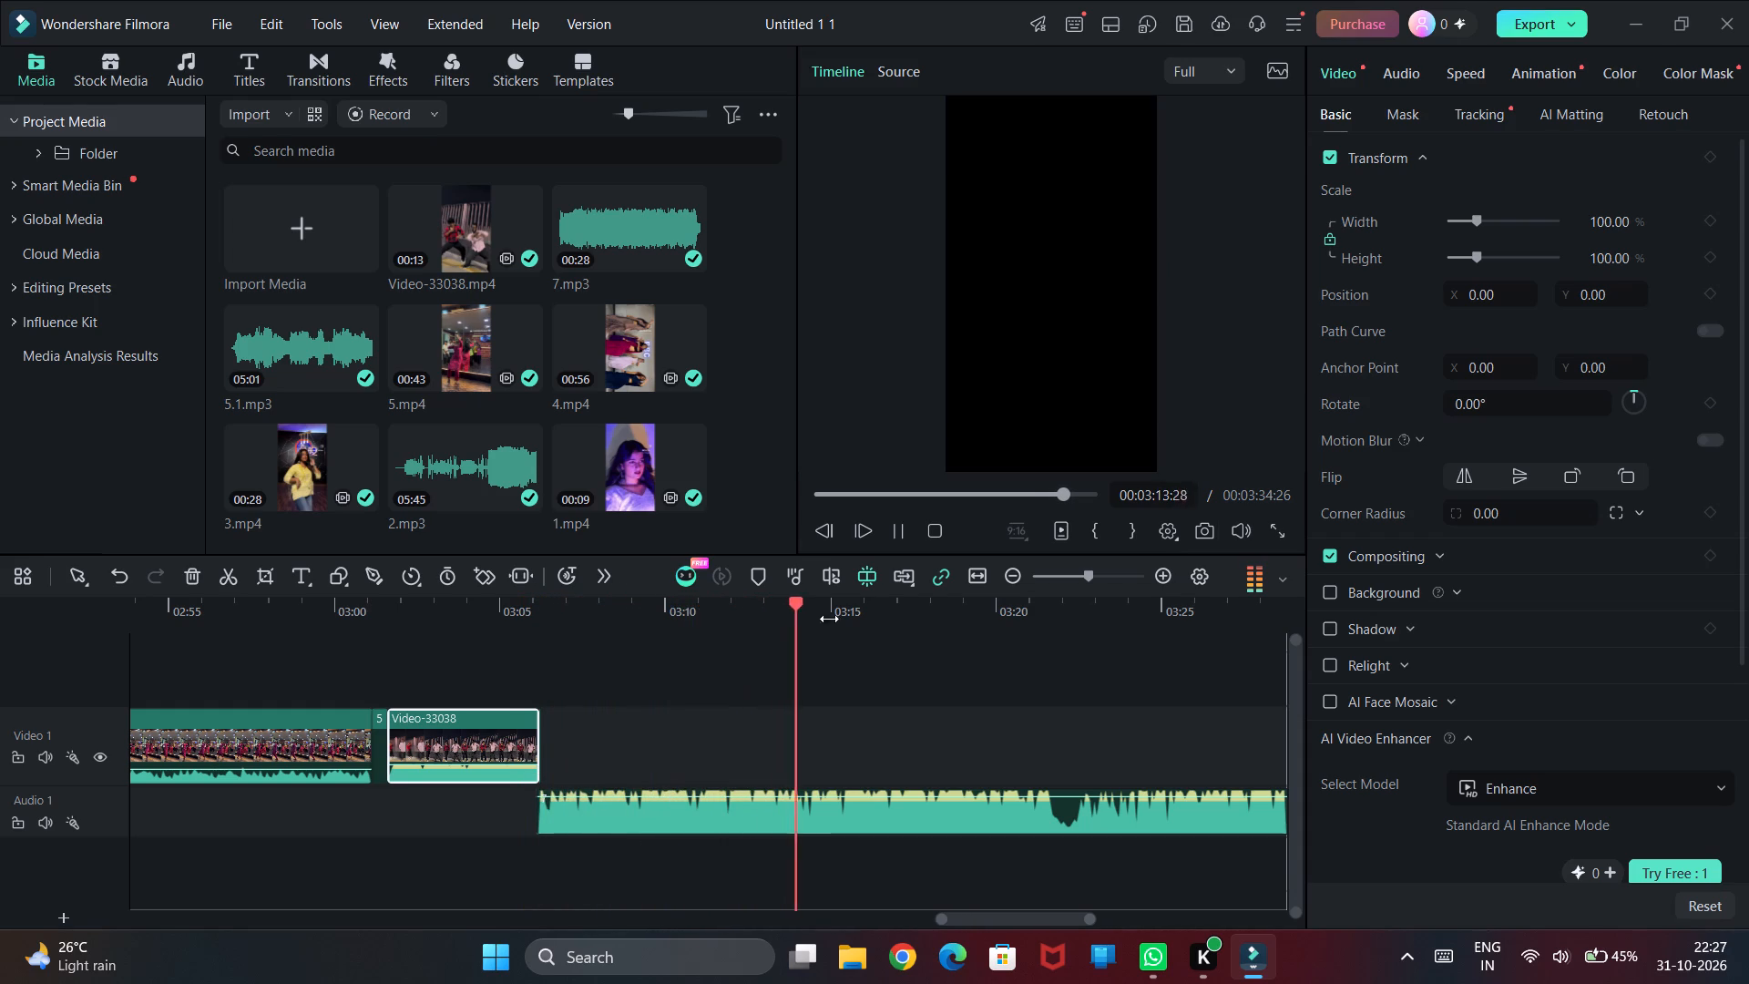
pyautogui.moveTo(978, 630); pyautogui.dragTo(792, 629)
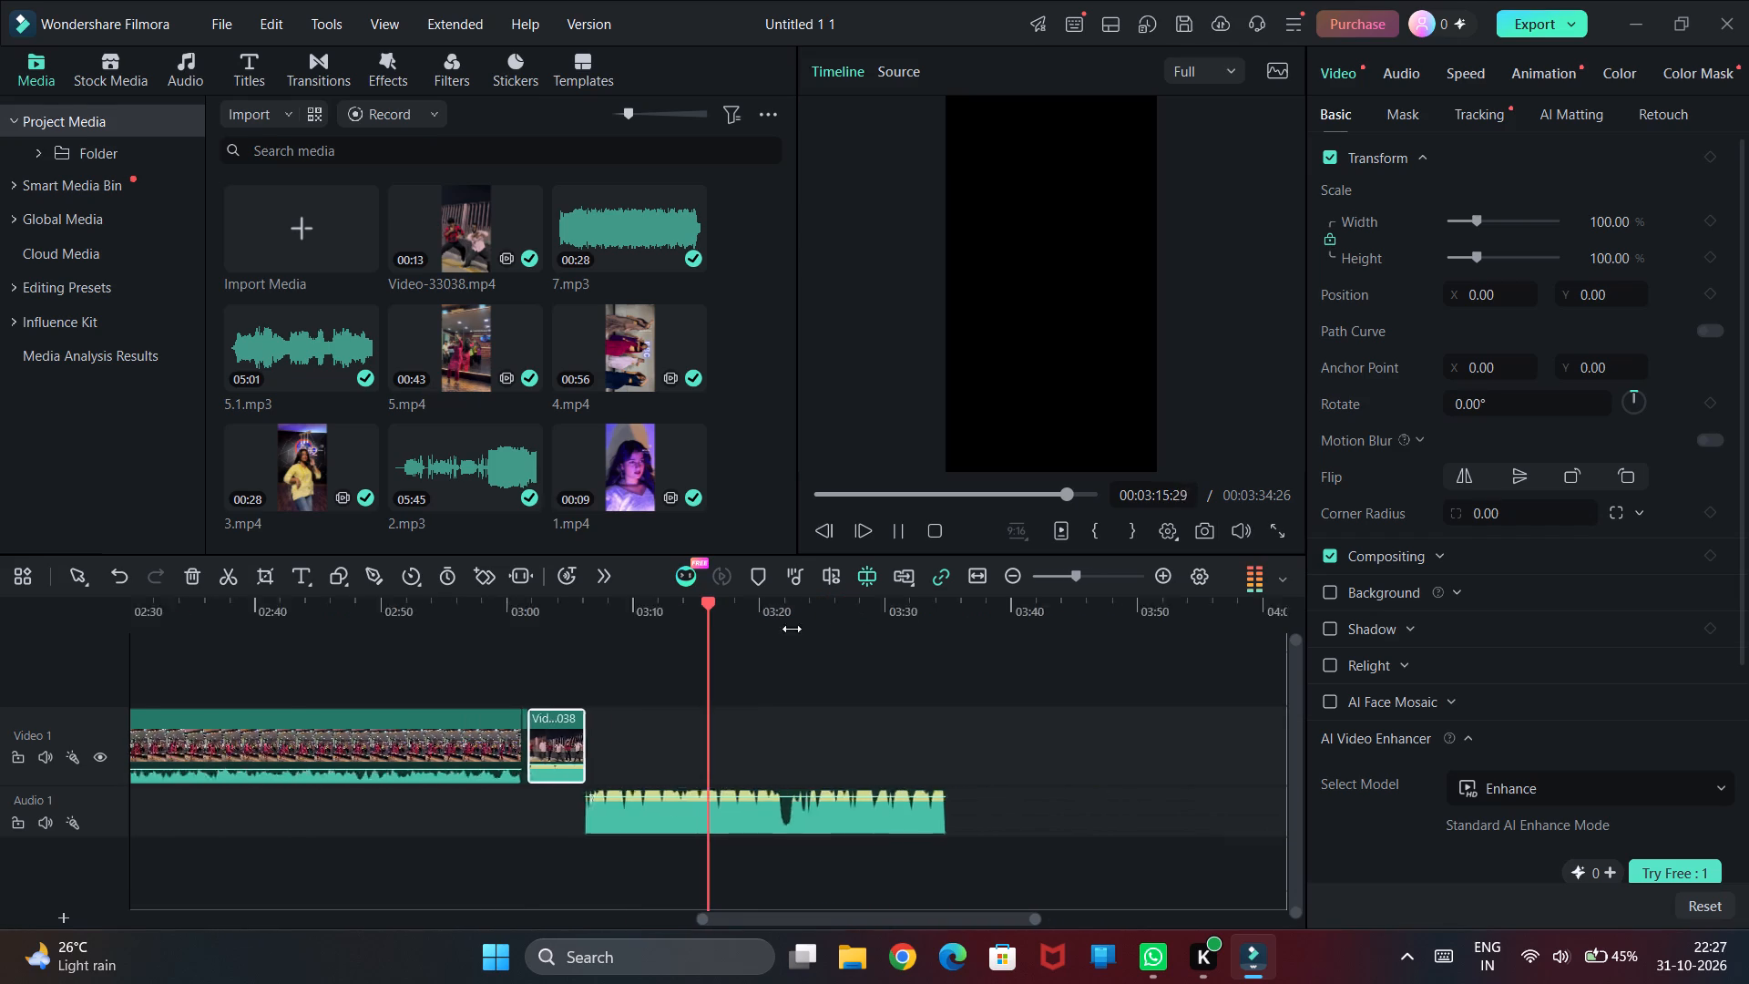
pyautogui.moveTo(792, 629); pyautogui.dragTo(758, 629)
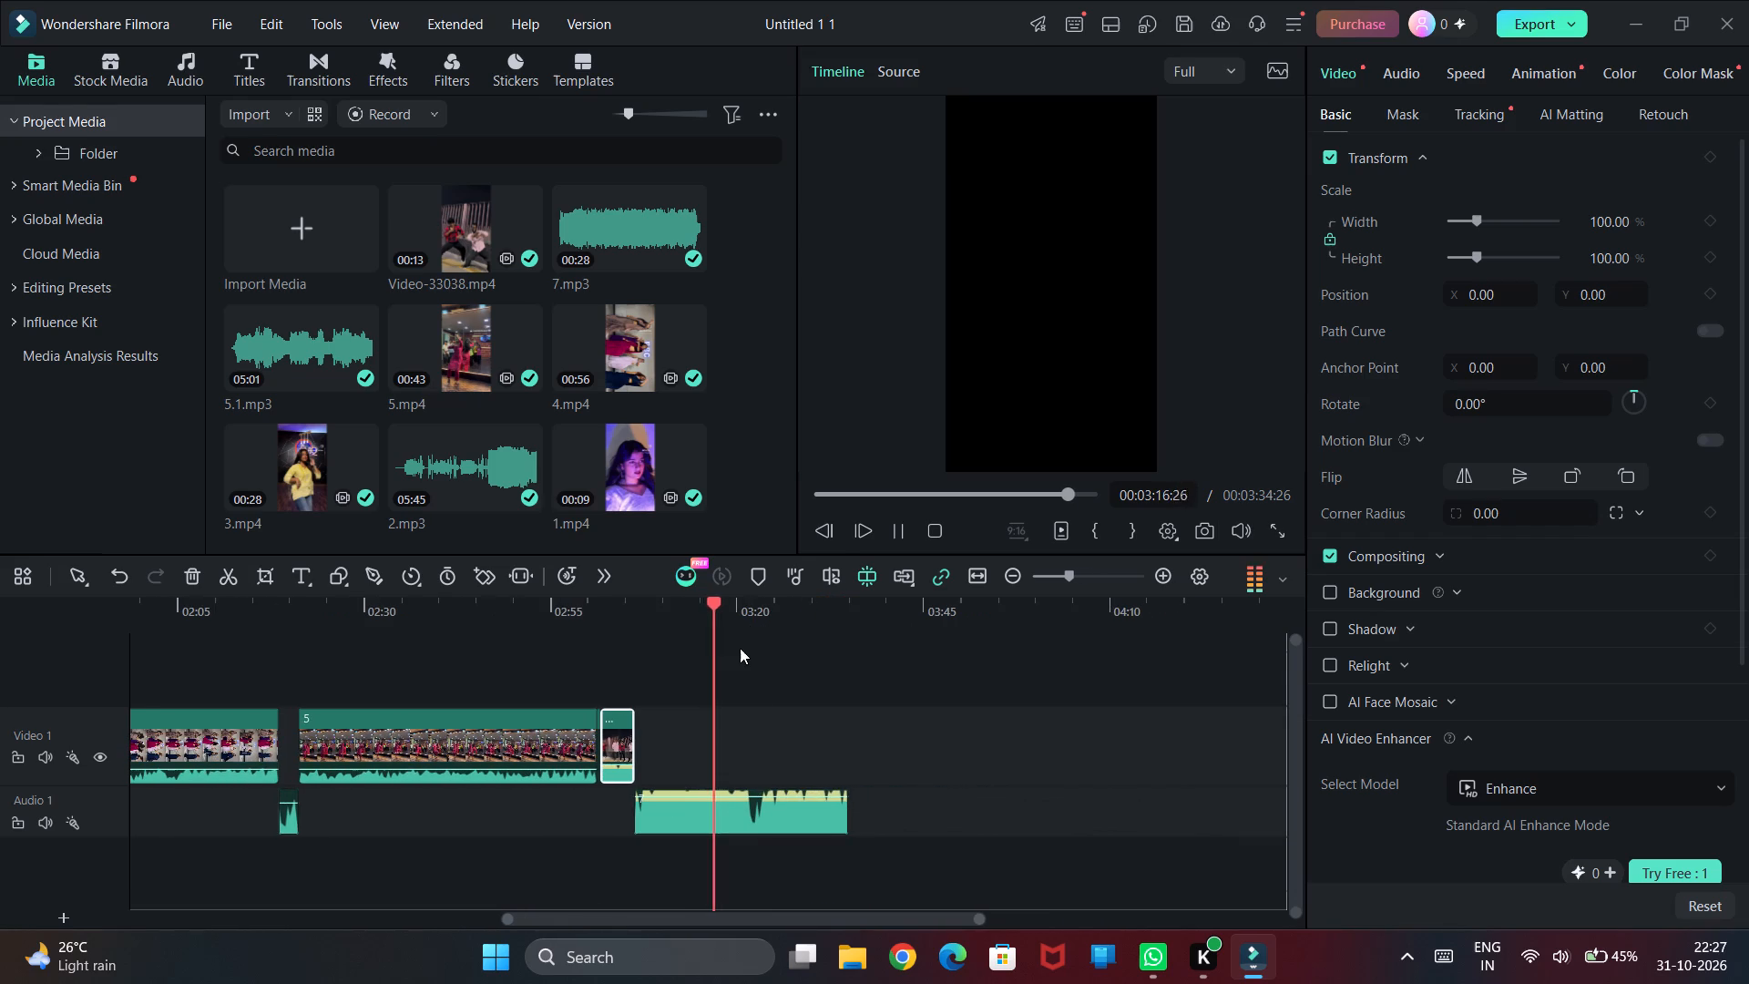
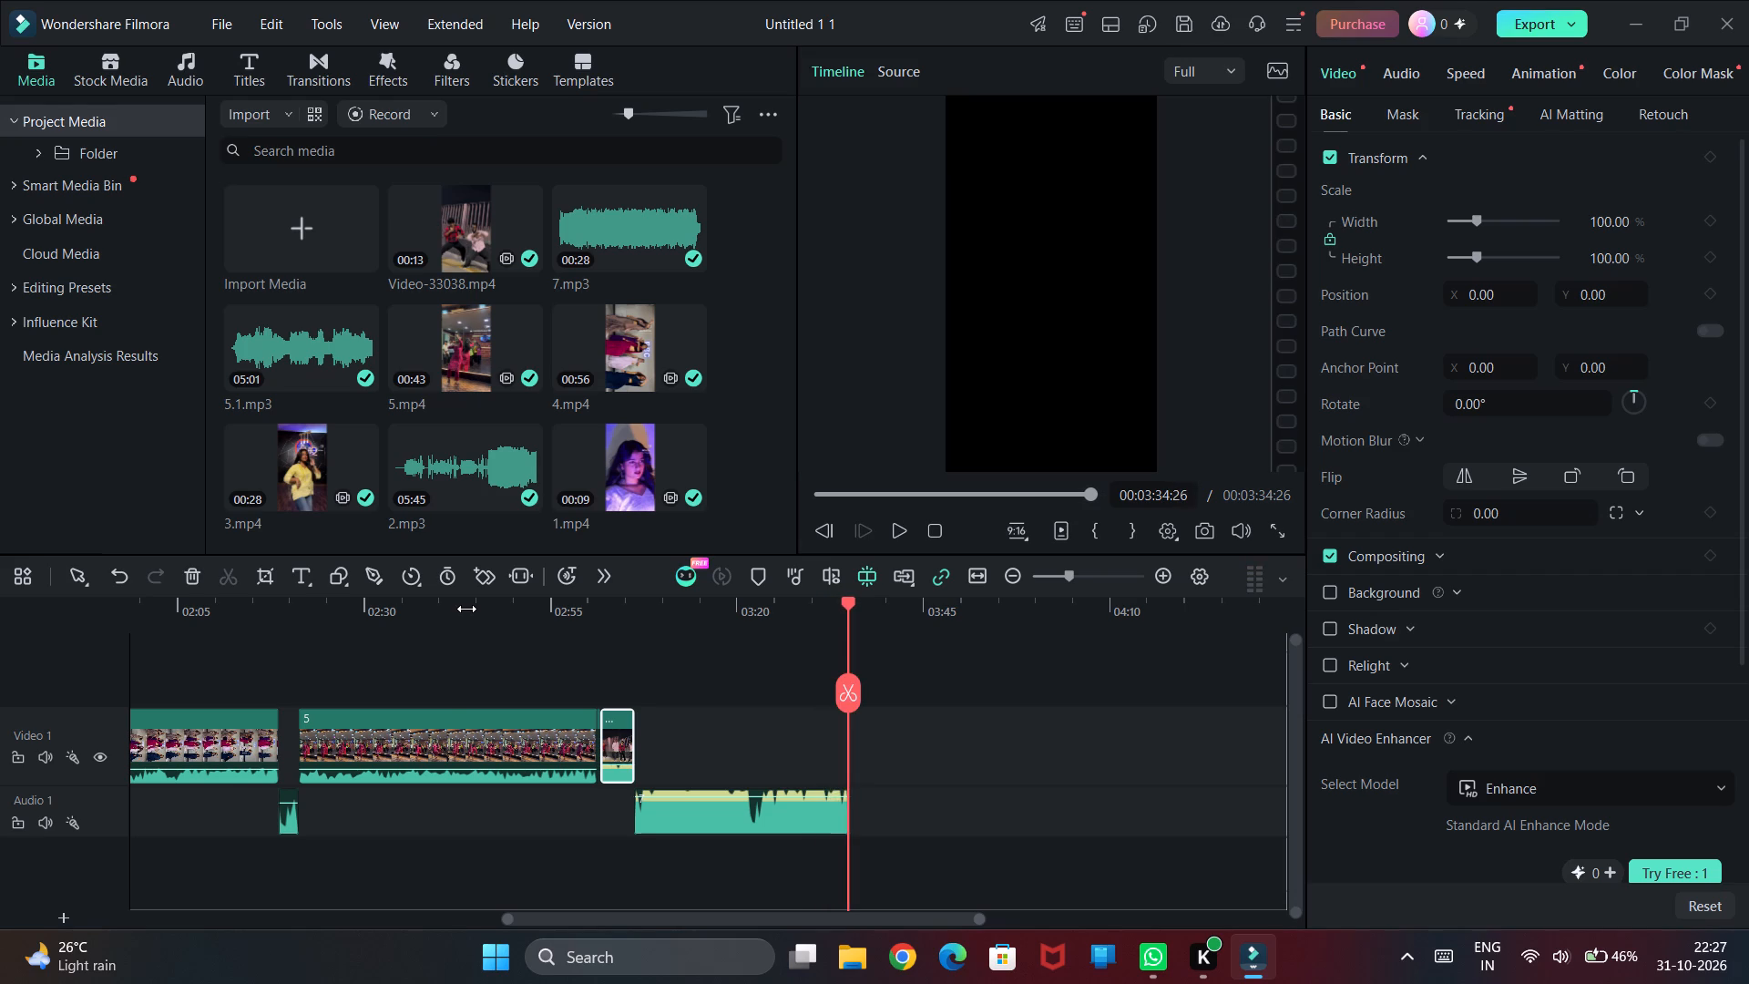
# Play sections of video clip 5 and audio clip 7 on the timeline to compare their loudness.
pyautogui.click(466, 609)
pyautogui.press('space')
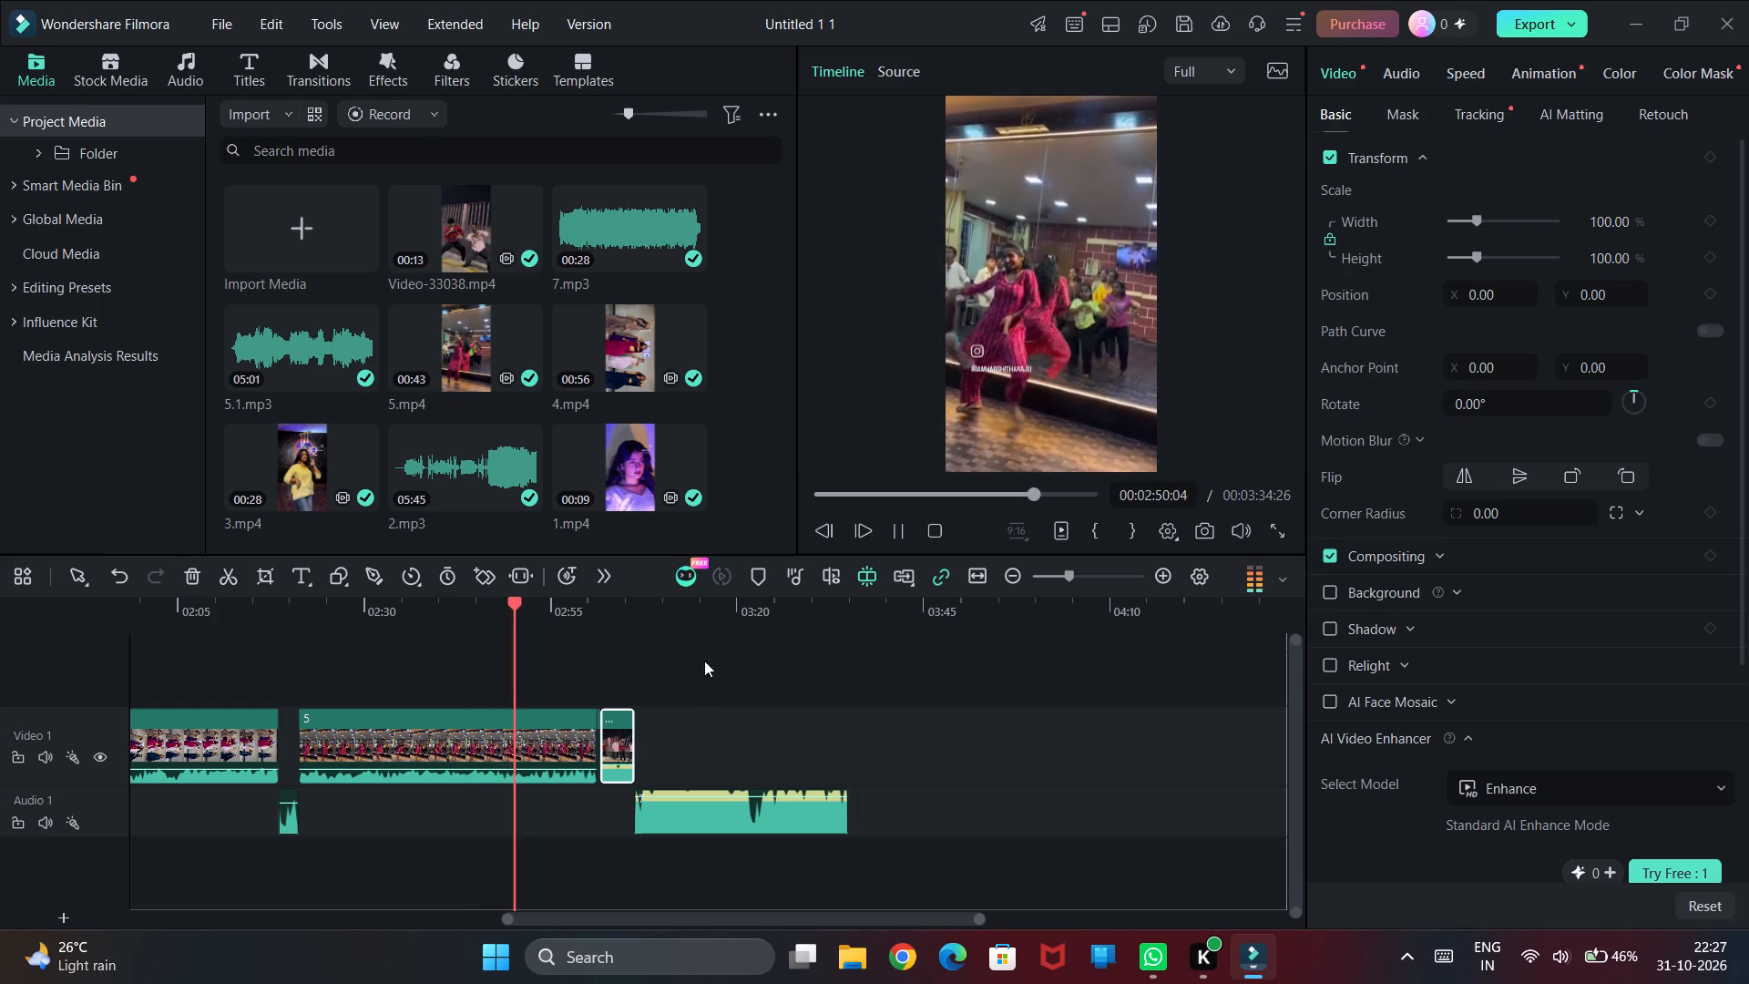
pyautogui.click(703, 626)
pyautogui.click(491, 615)
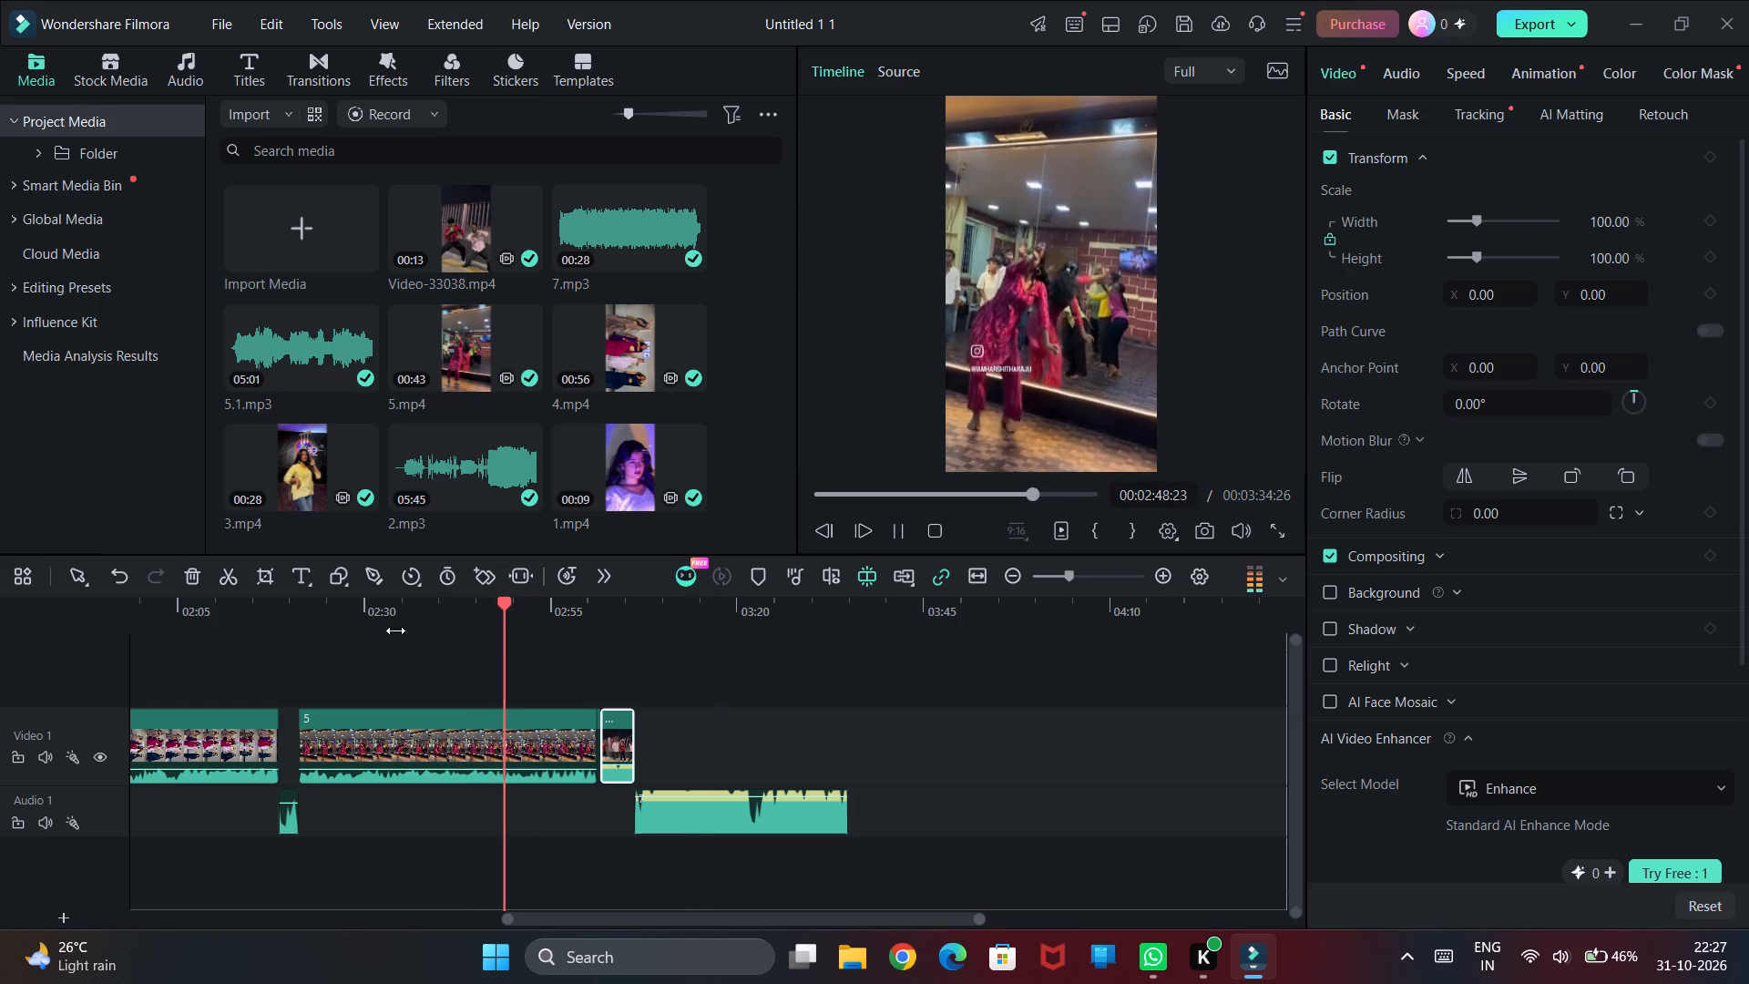
# Play the transition from clip 4 into clip 5, plus passages in audio clip 2 and video clip 3, to compare their sound levels.
pyautogui.click(291, 609)
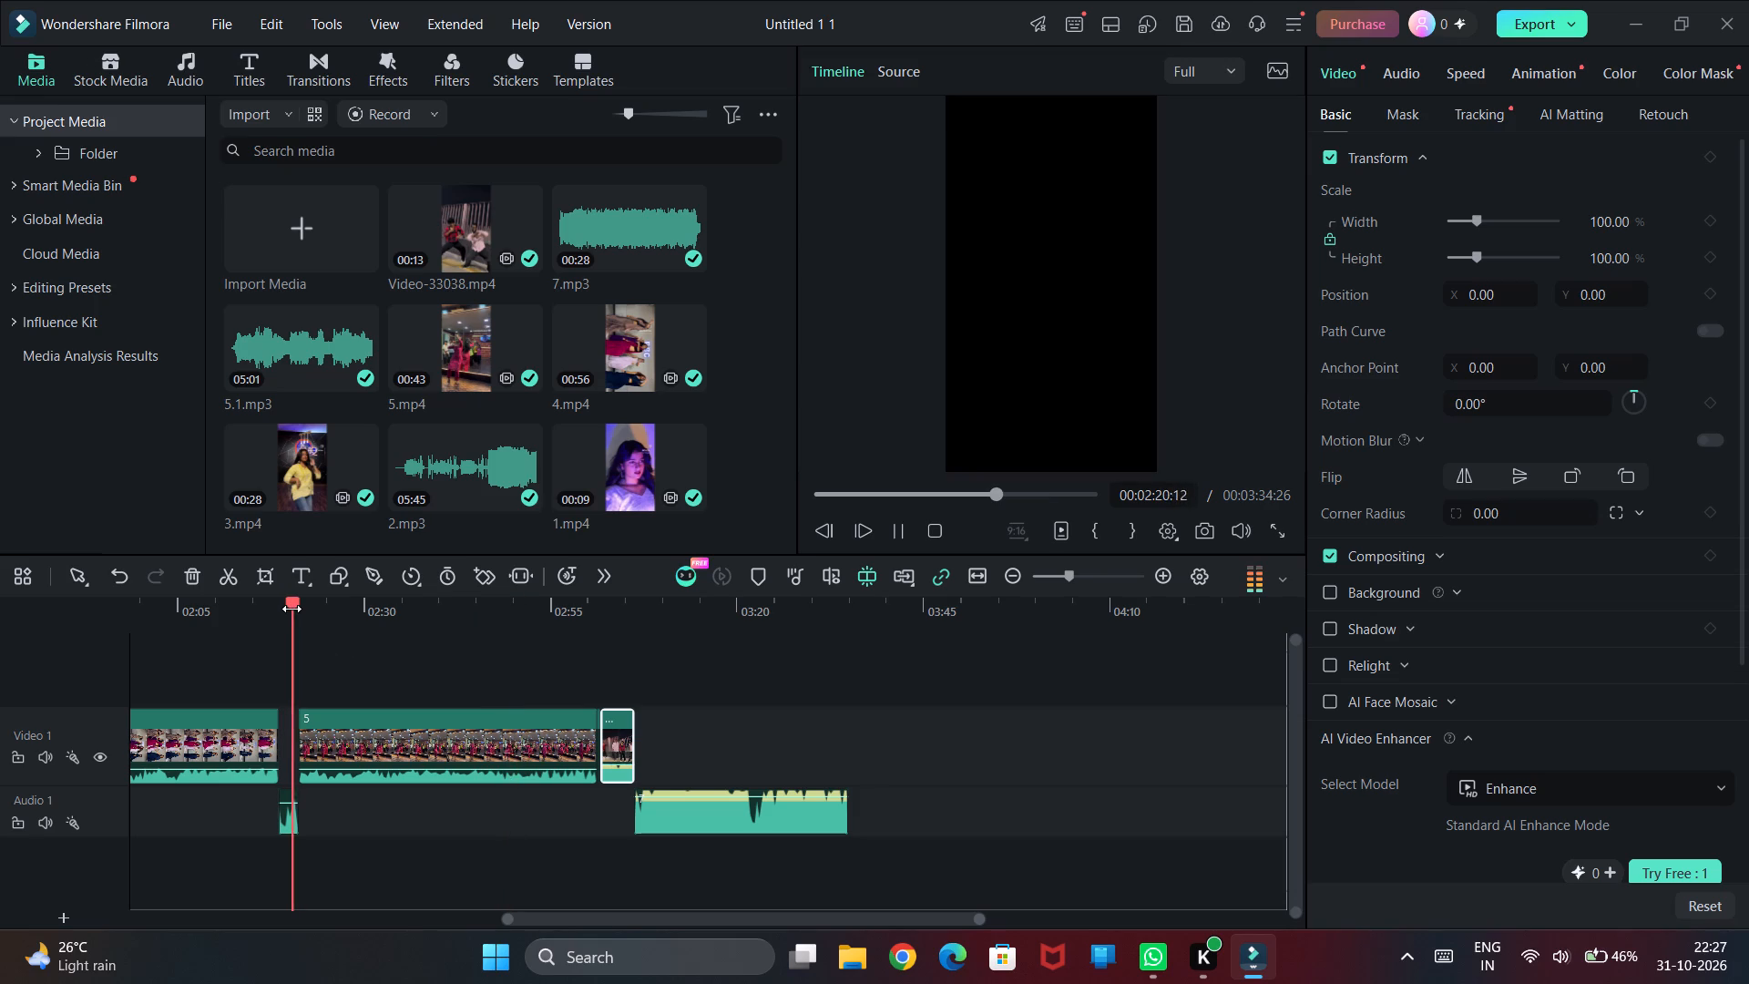
pyautogui.click(264, 615)
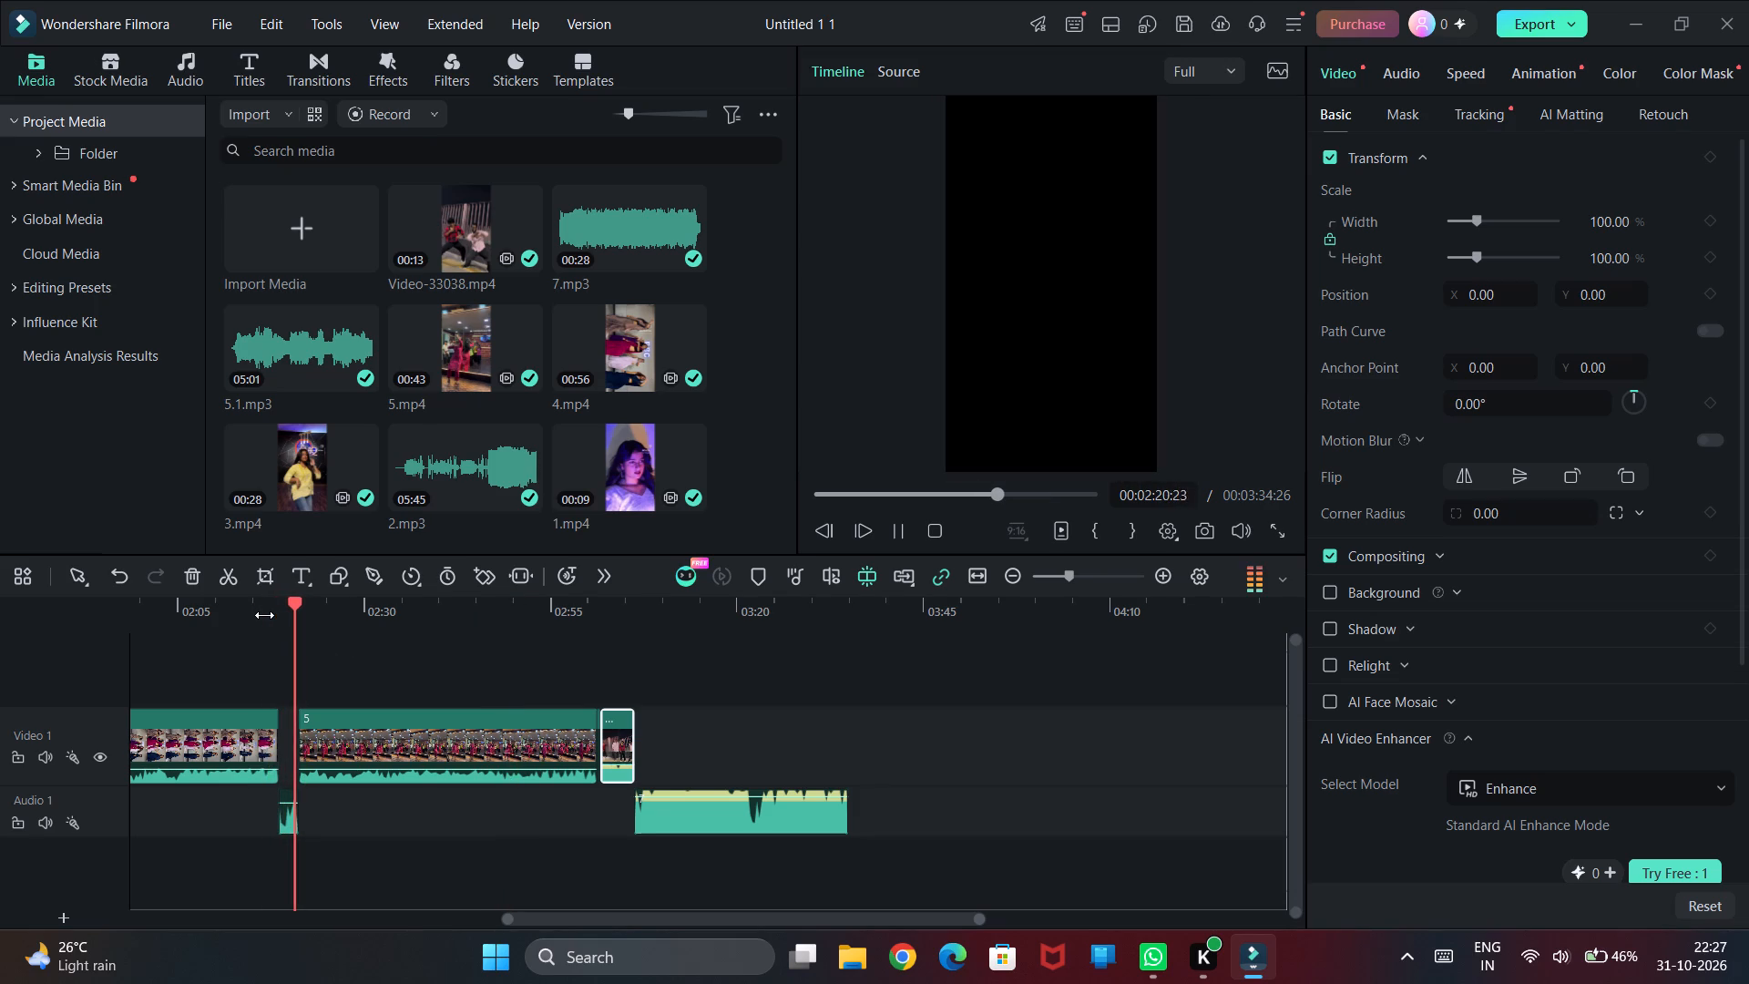
pyautogui.click(264, 615)
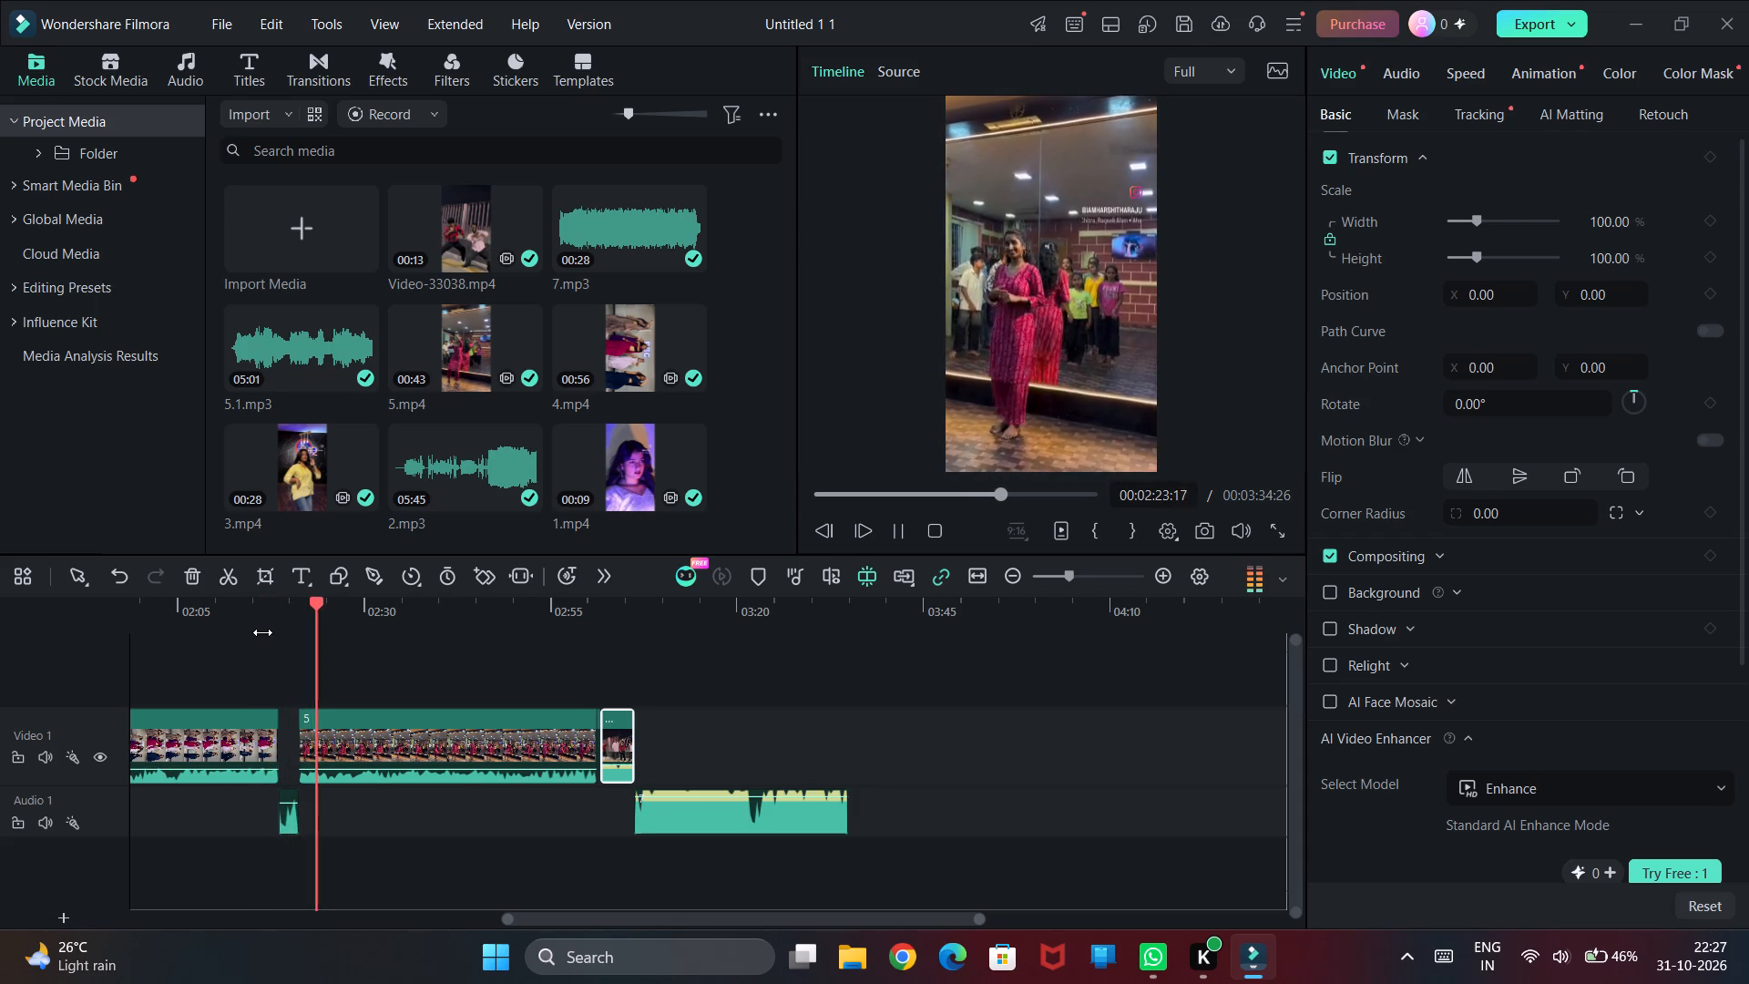
pyautogui.hscroll(3, 262, 651)
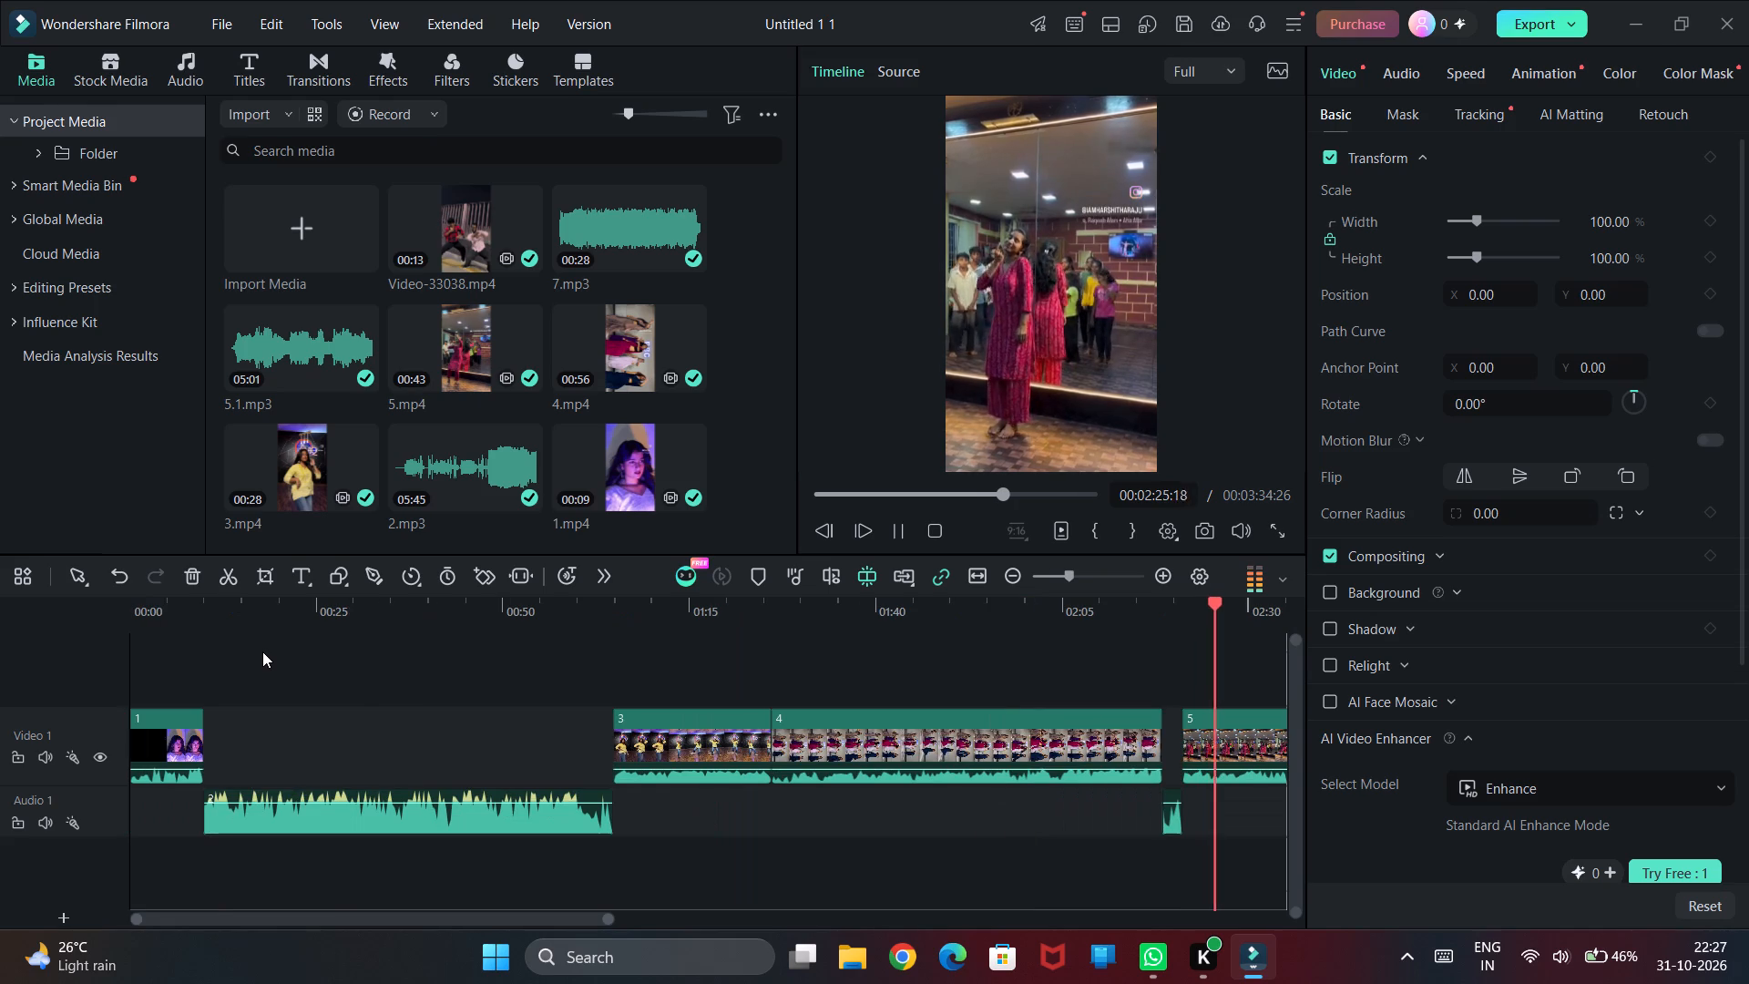
pyautogui.click(464, 601)
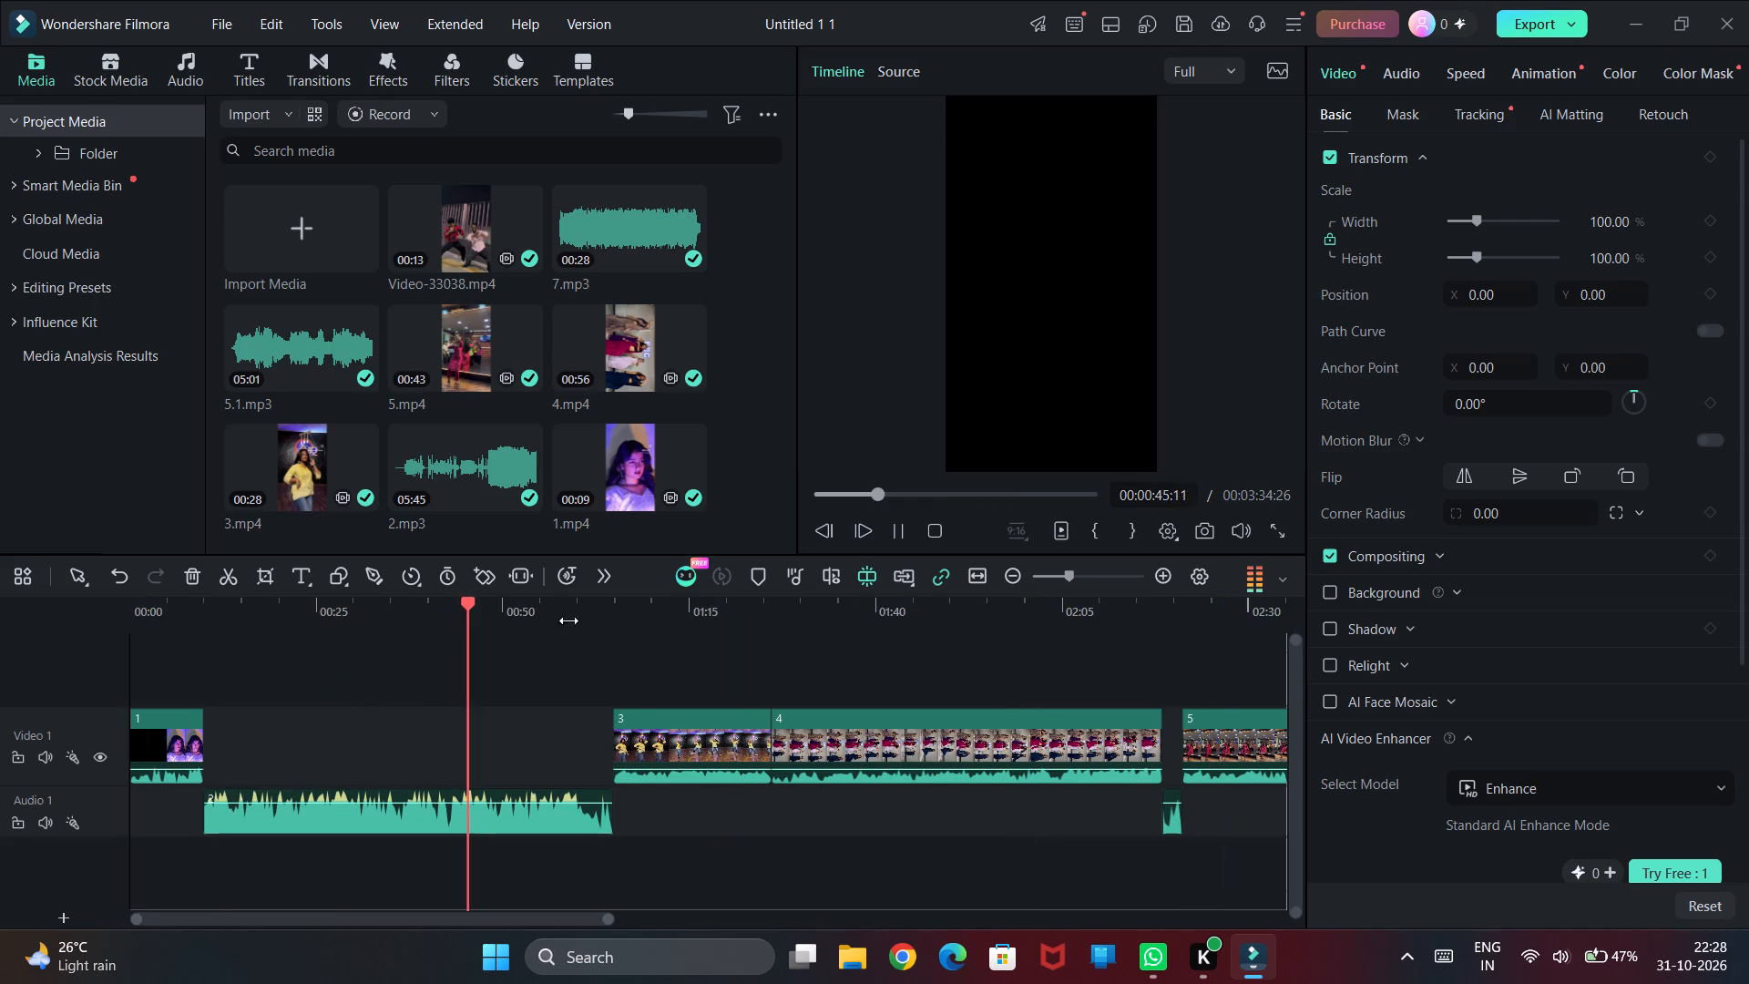
pyautogui.click(654, 609)
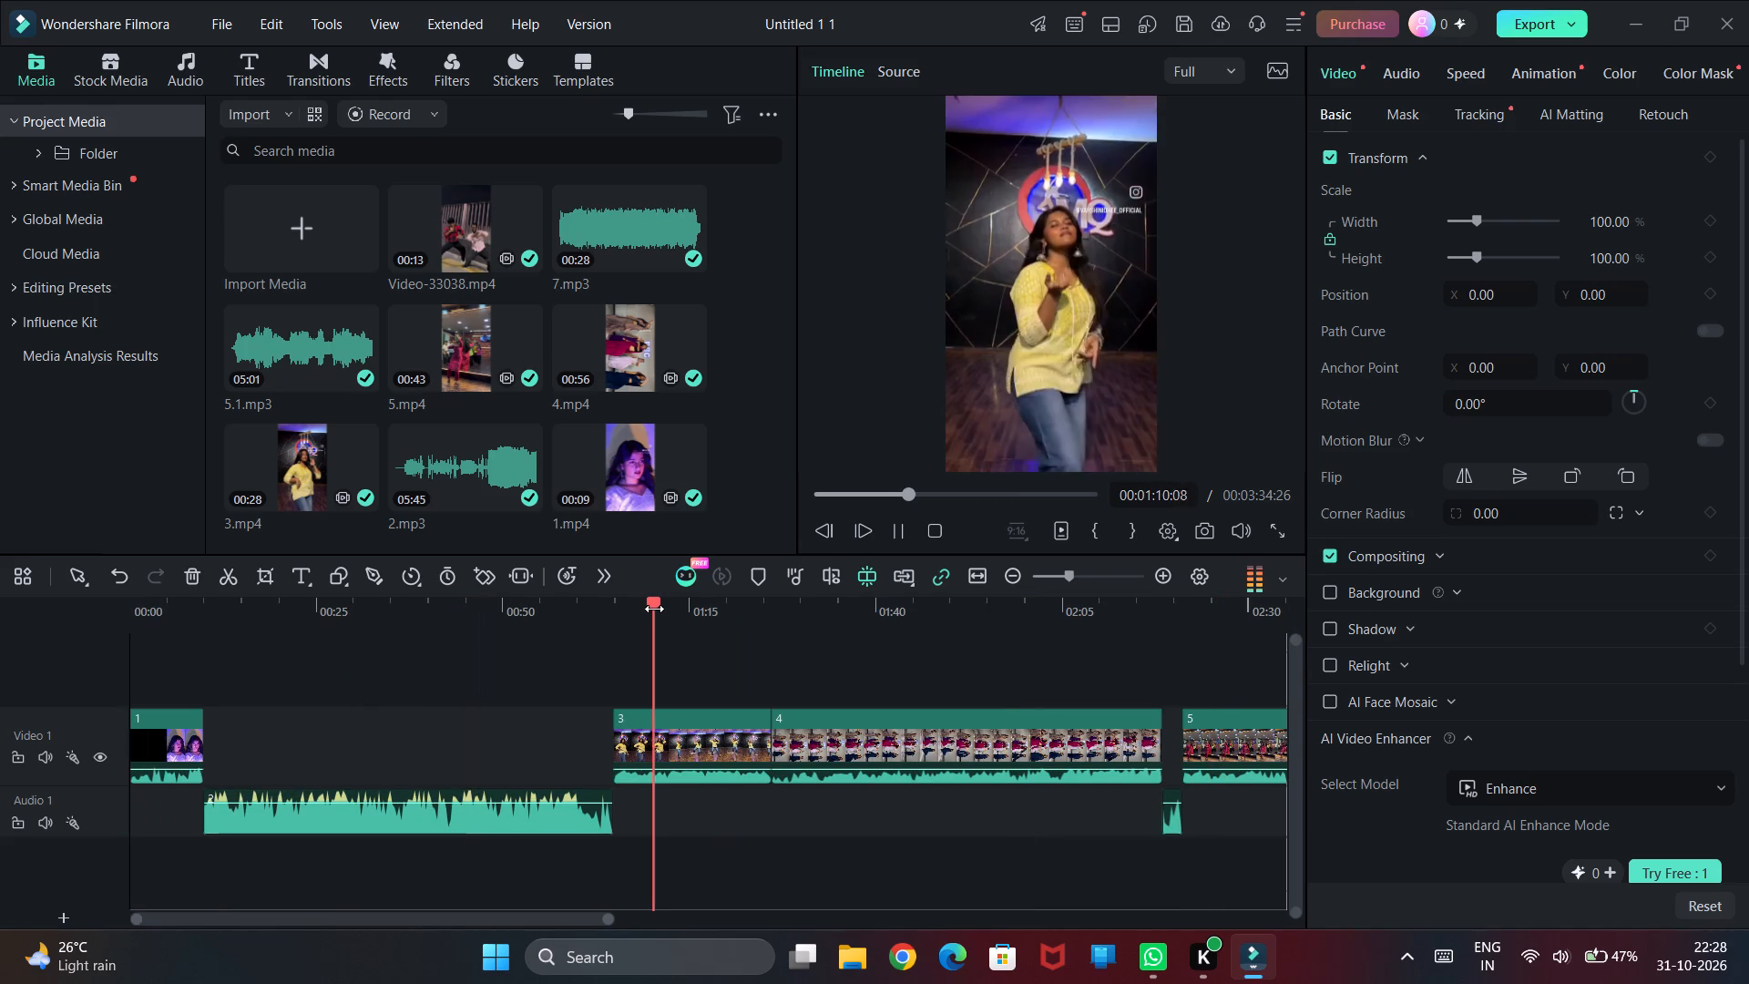
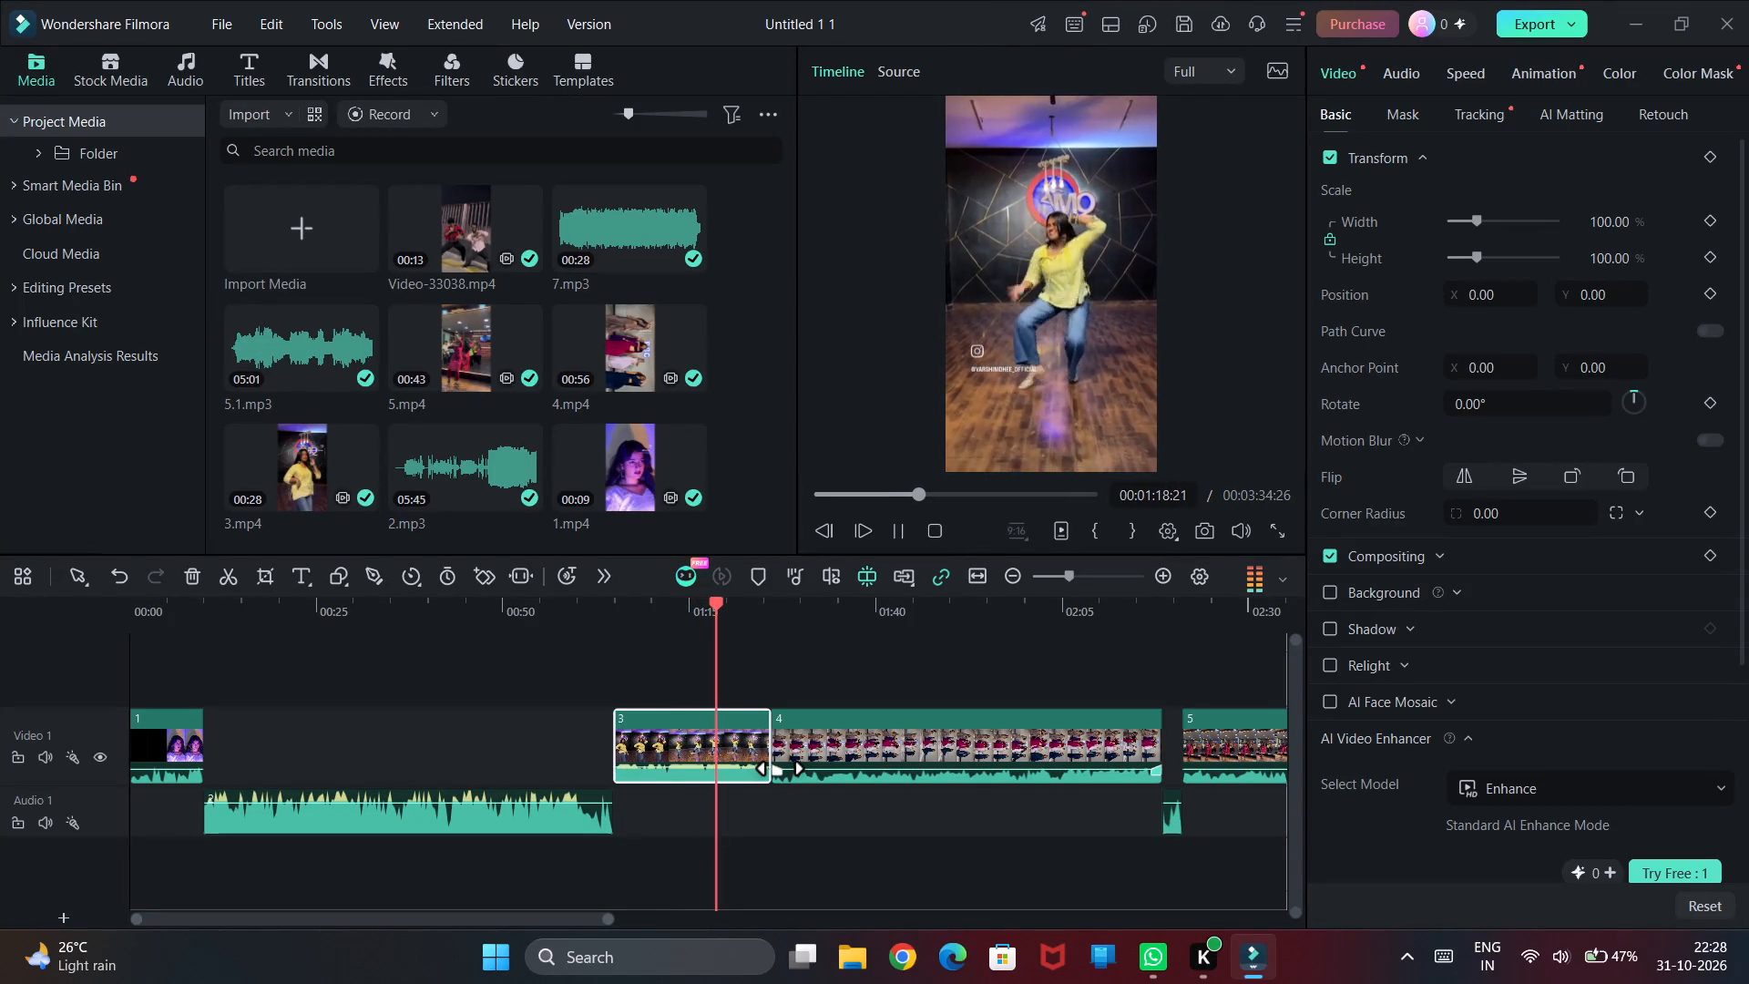
# Check clip 4's volume and play passages from its middle and its end to judge the sound level.
pyautogui.click(813, 771)
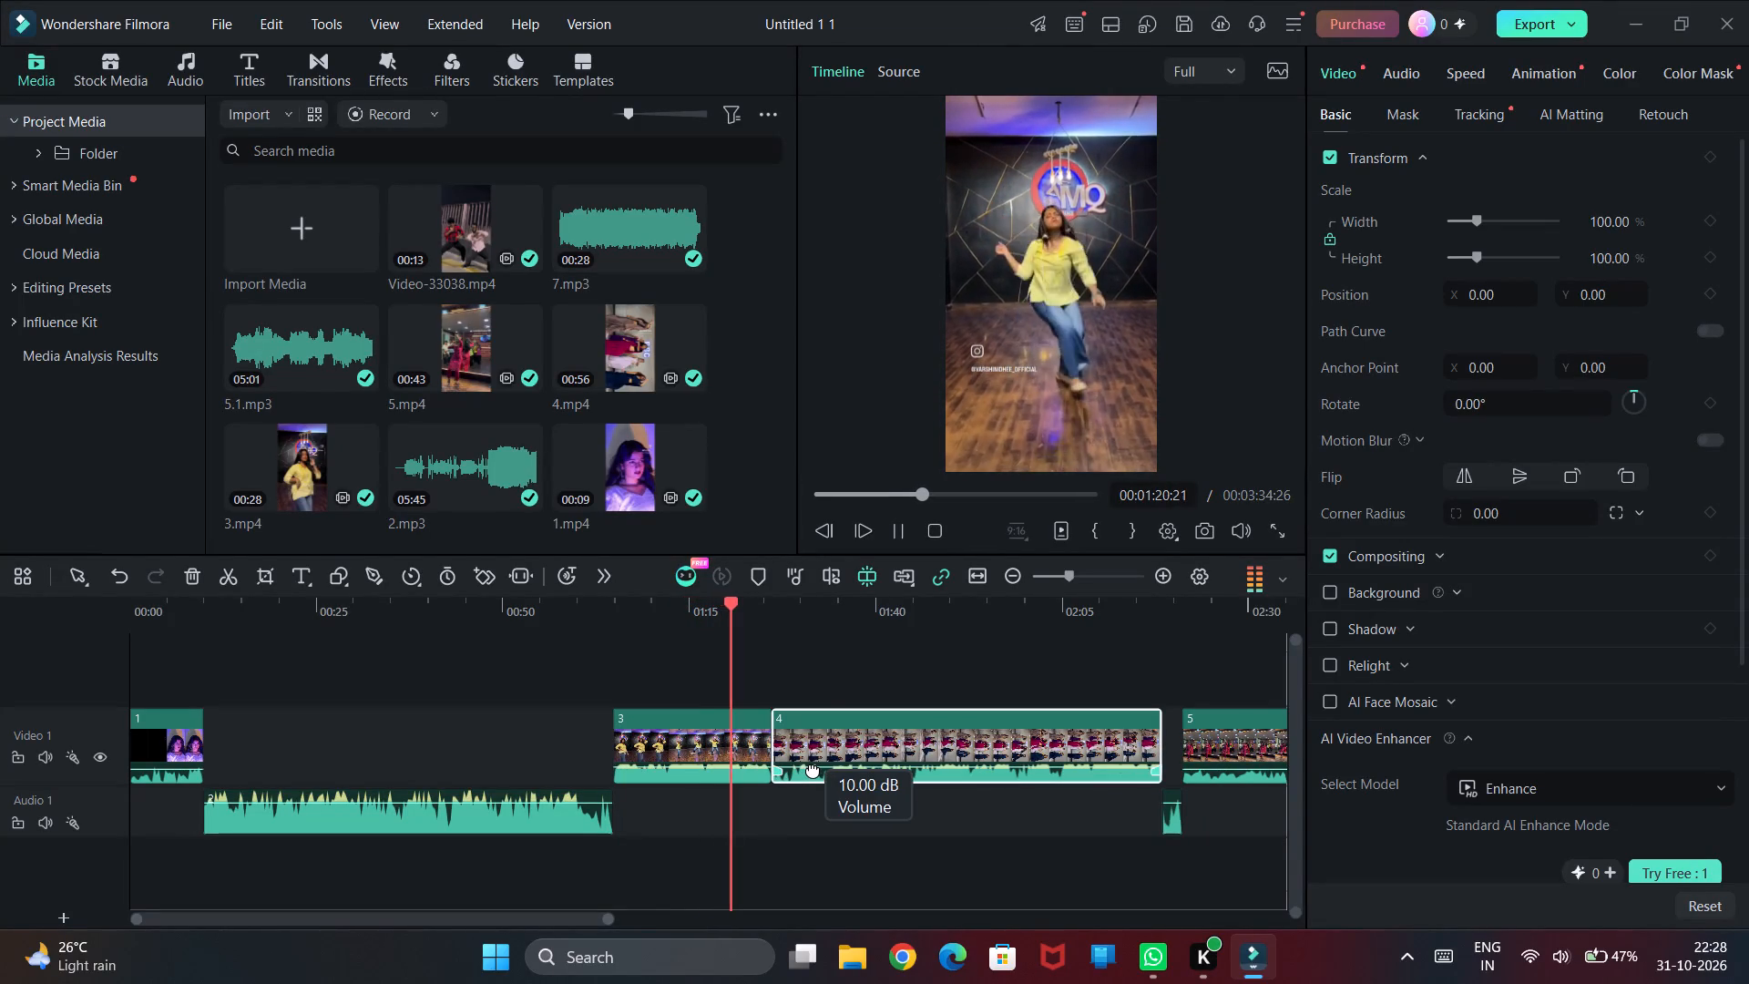
pyautogui.click(835, 620)
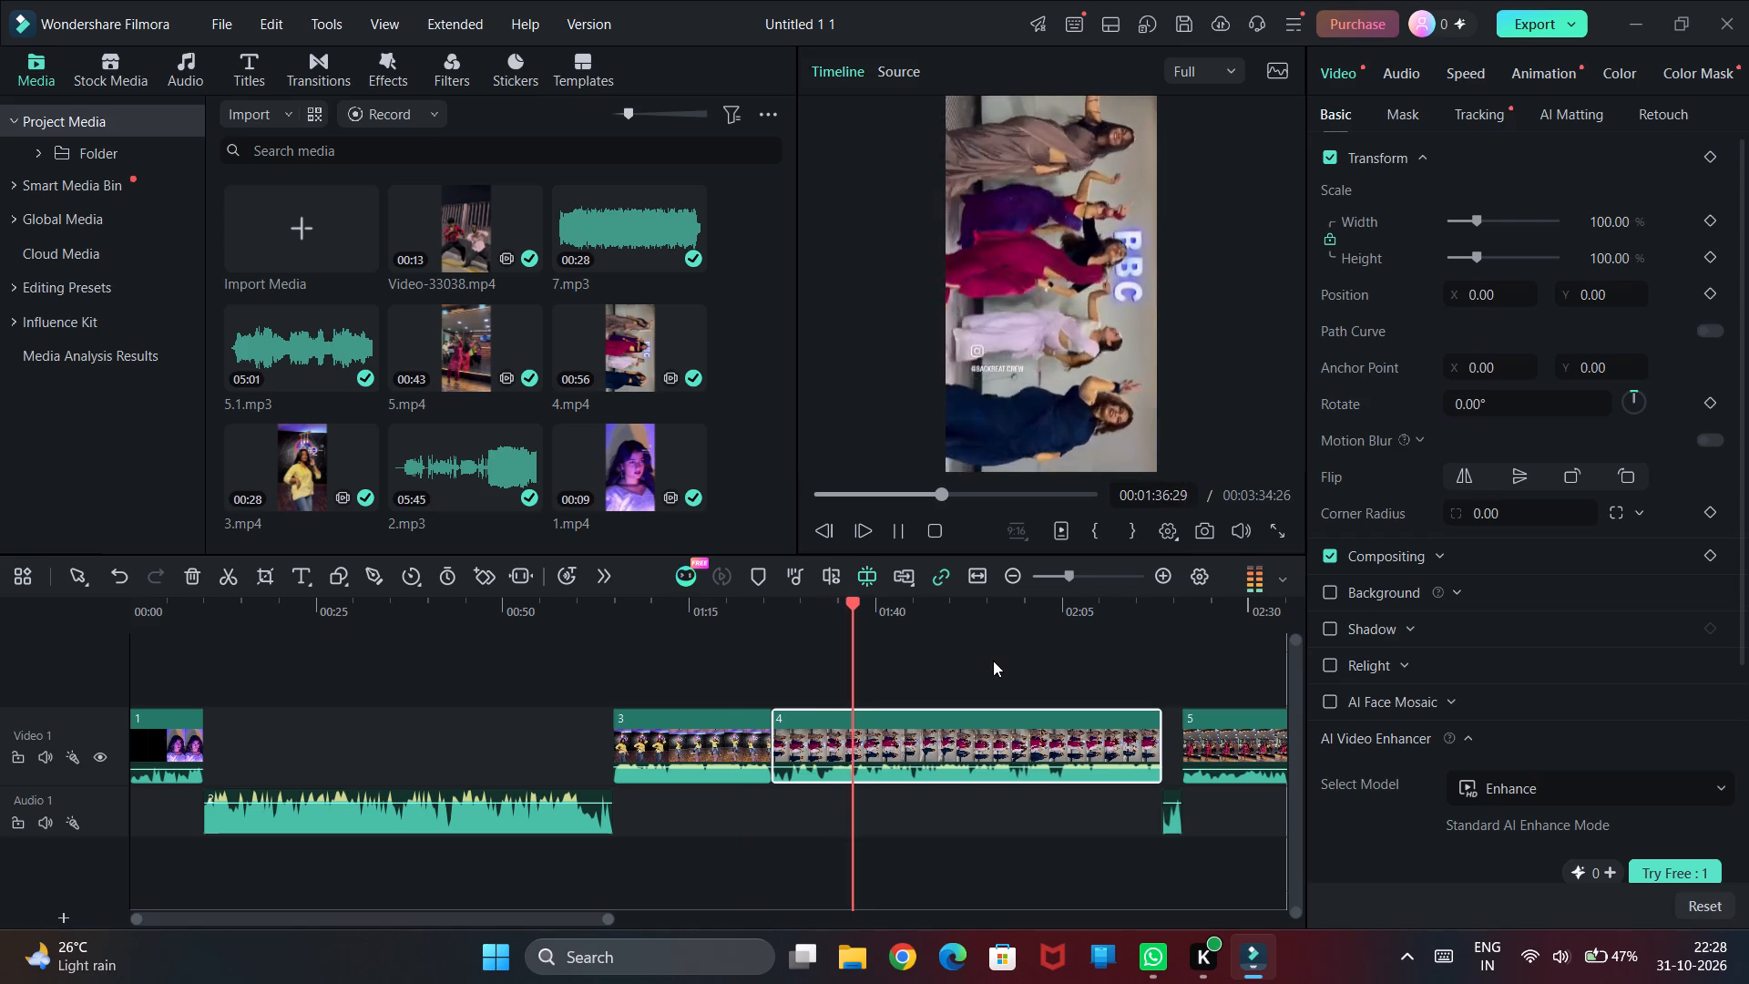
pyautogui.click(1160, 617)
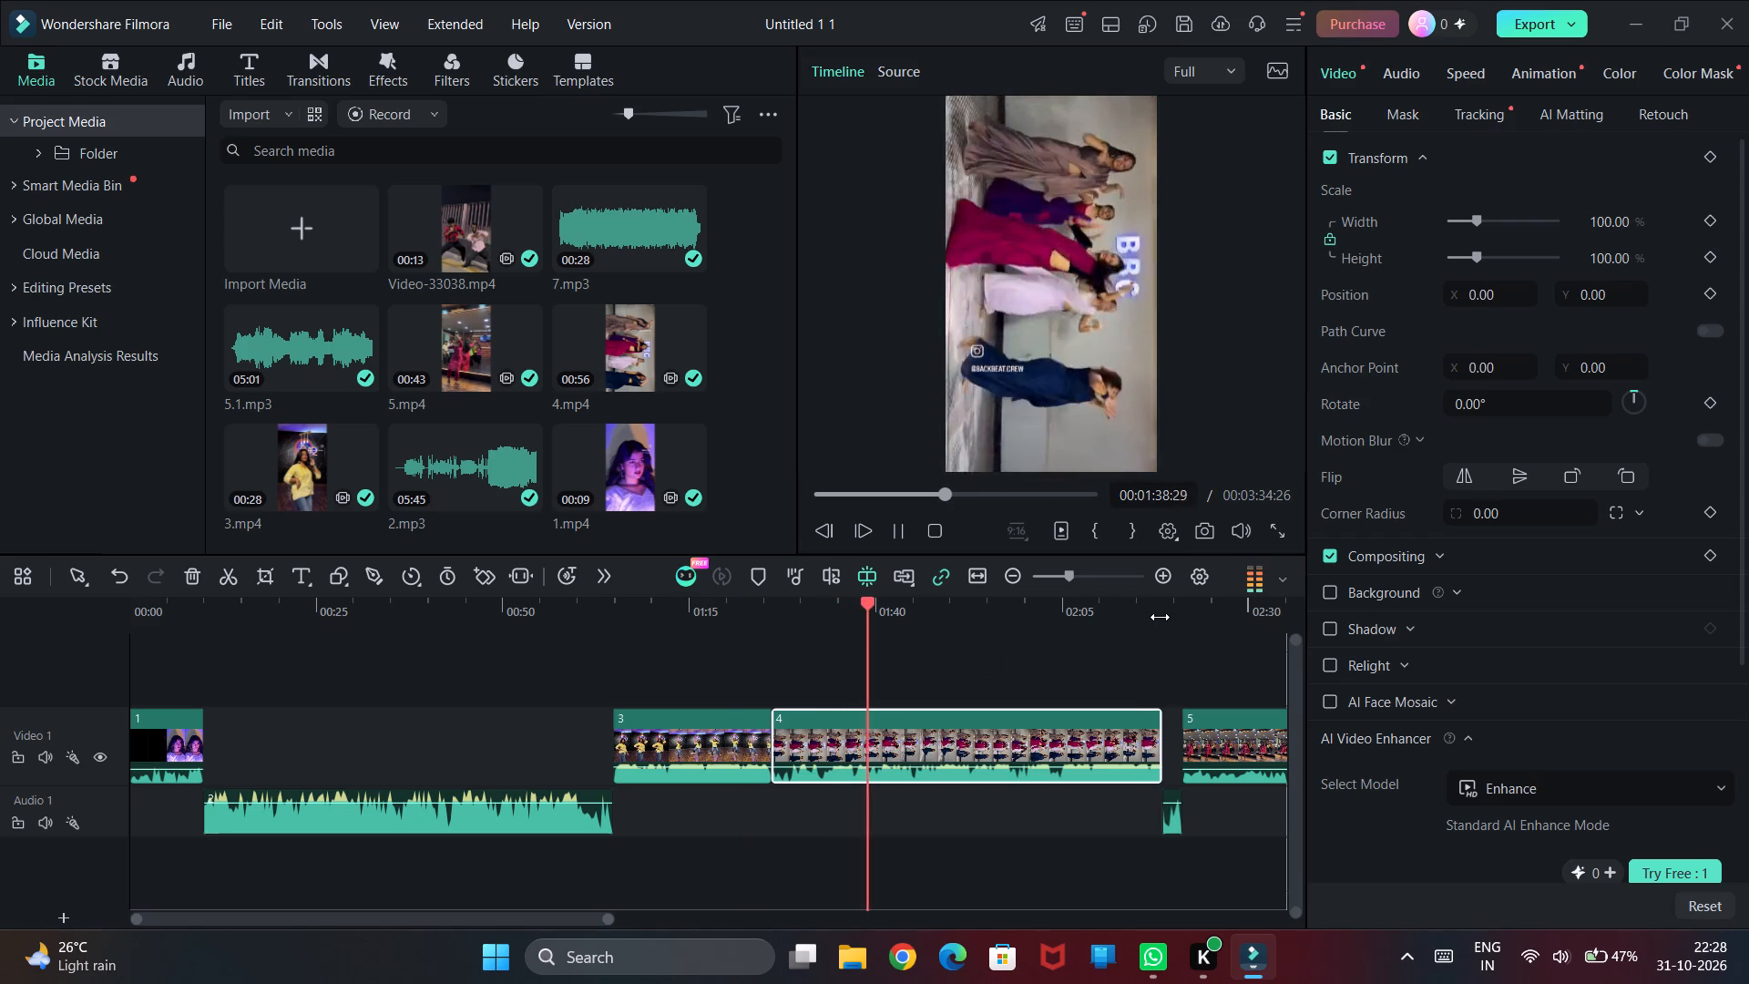
# Raise the volume of the short 5.1 audio clip between video clips 4 and 5 to 6.97 dB.
pyautogui.click(1171, 801)
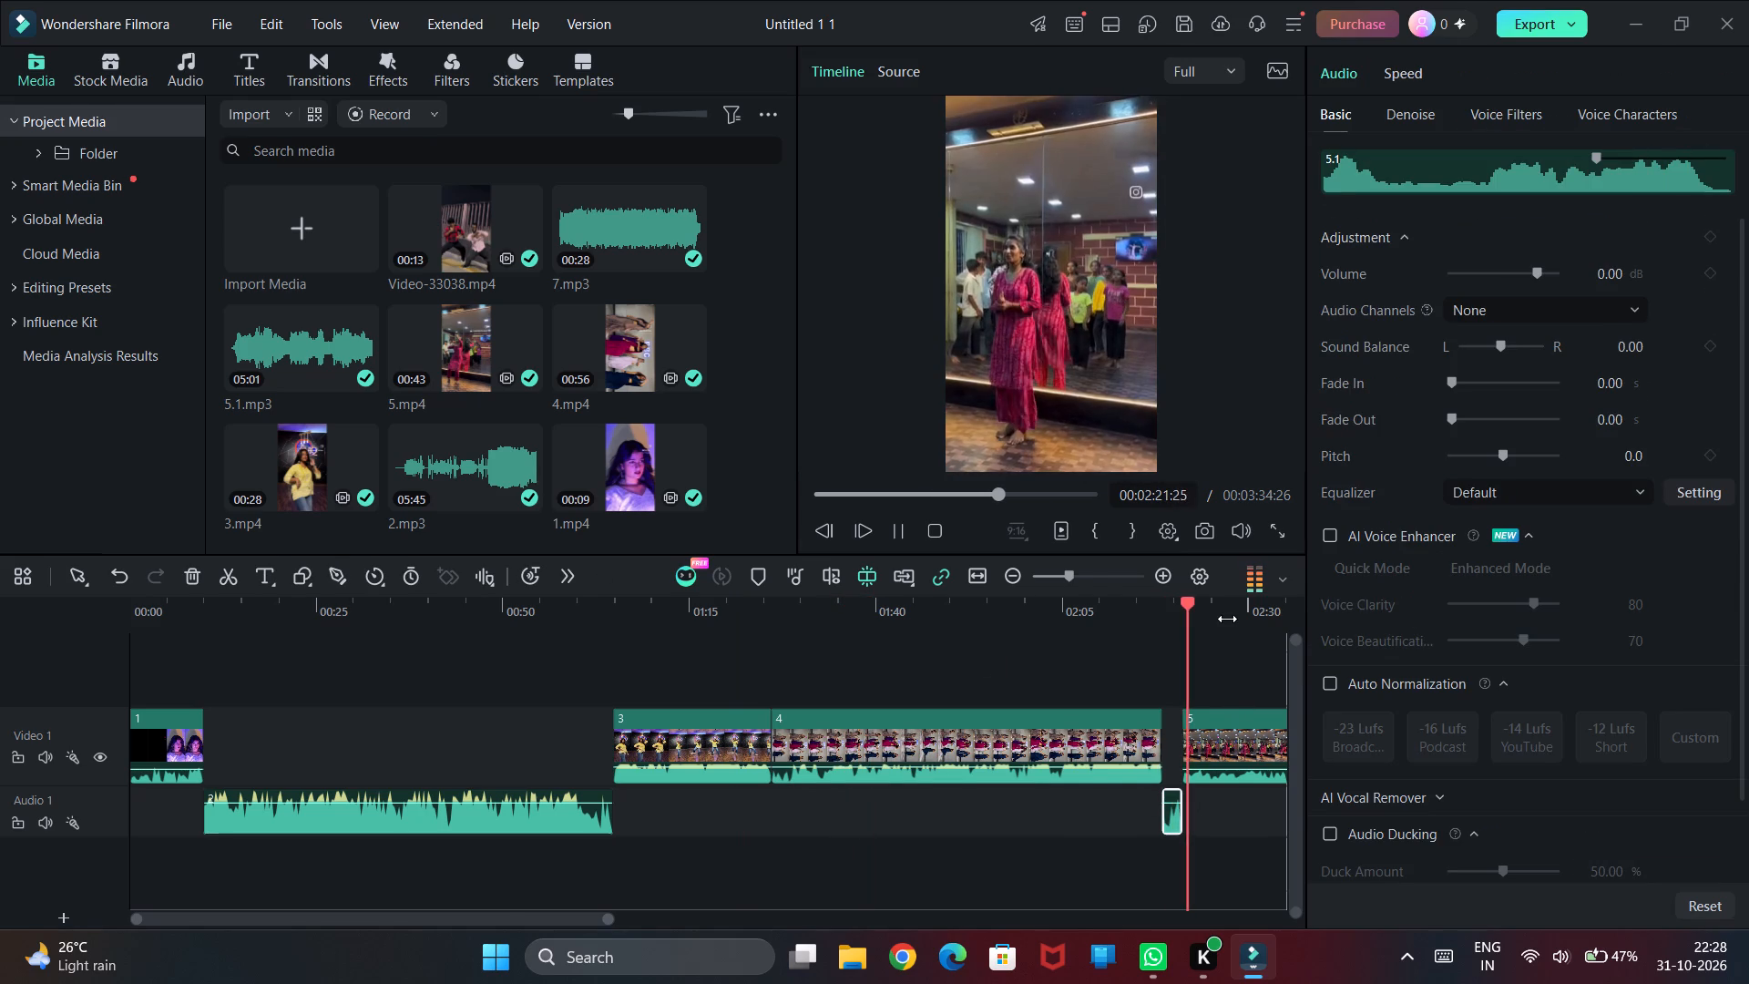
pyautogui.moveTo(1227, 619); pyautogui.dragTo(1307, 610)
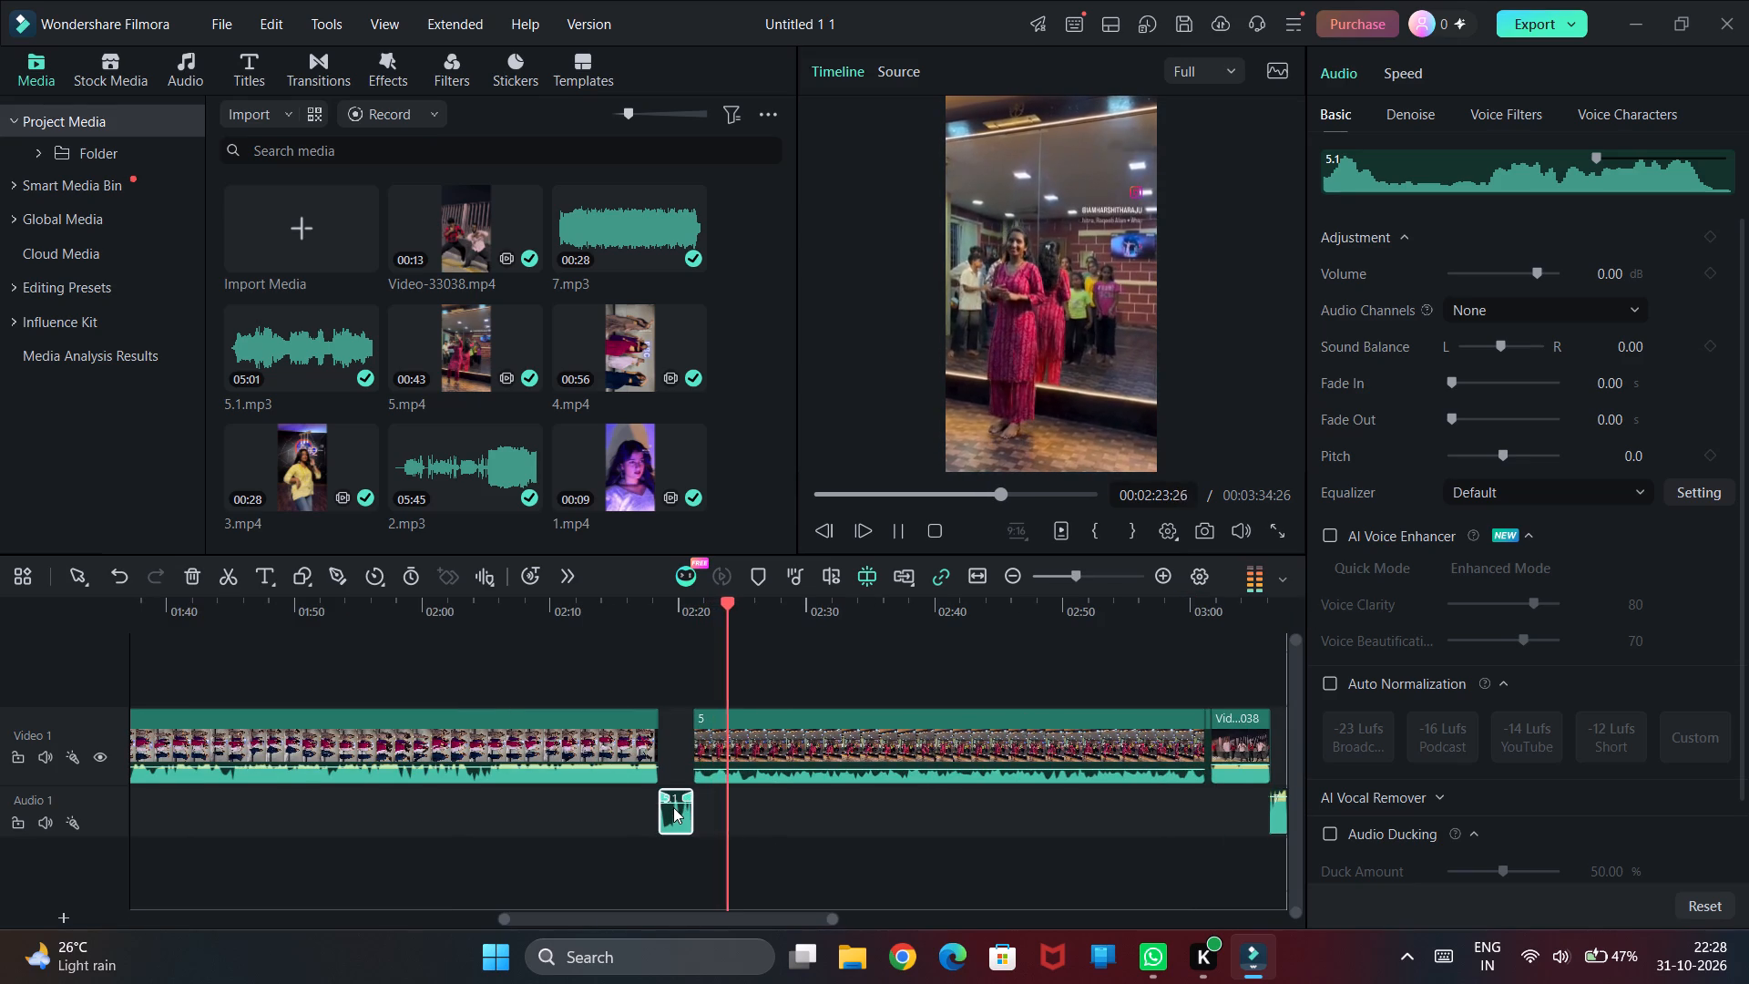
pyautogui.click(673, 807)
pyautogui.click(675, 801)
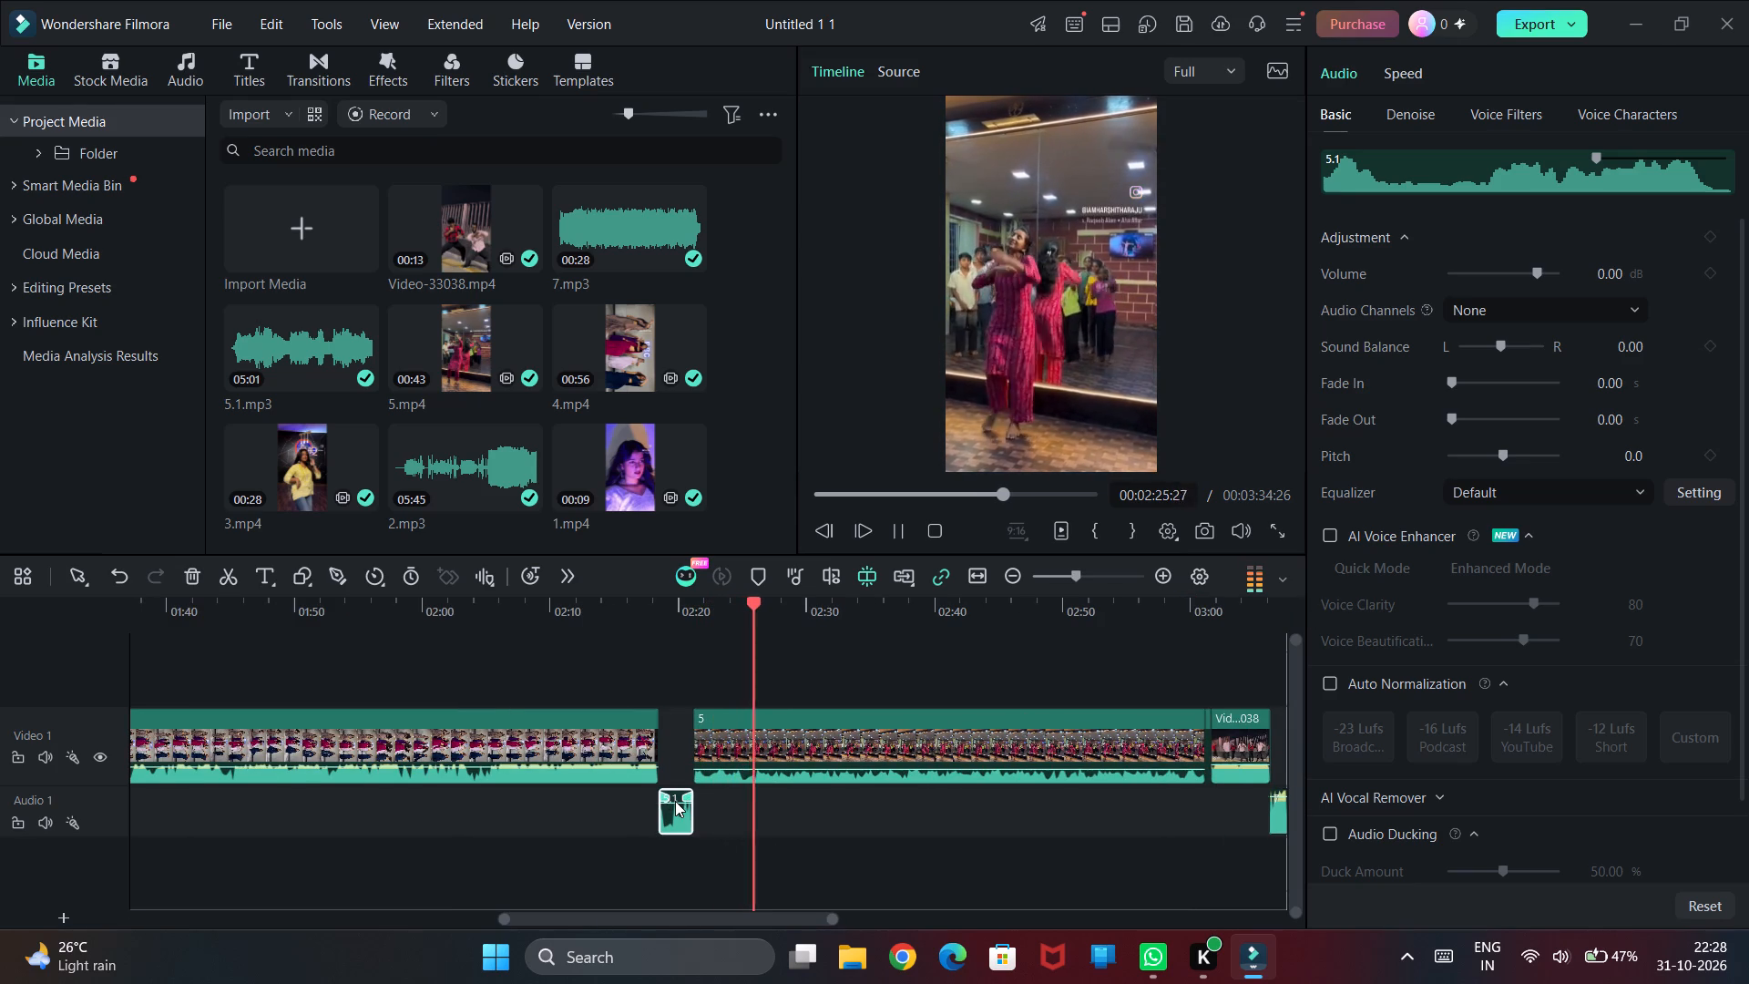
pyautogui.click(675, 805)
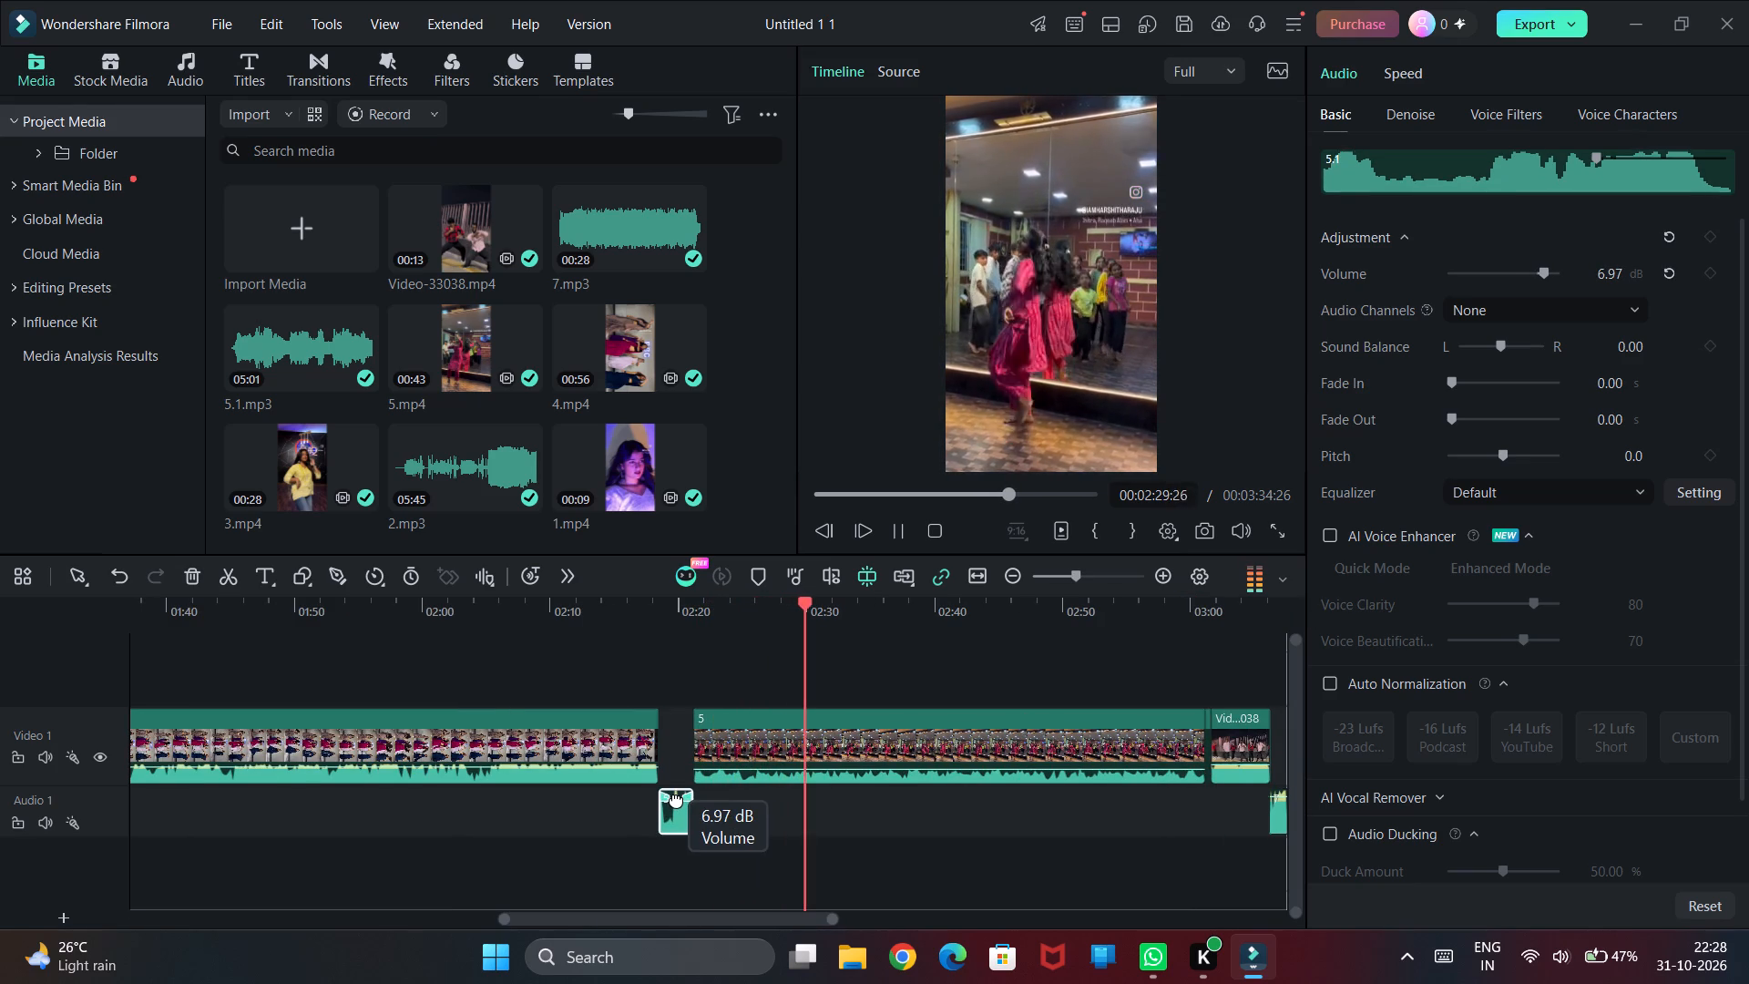
# Play from the end of clip 4 through the 5.1 audio clip into clip 5 to compare their levels.
pyautogui.click(675, 612)
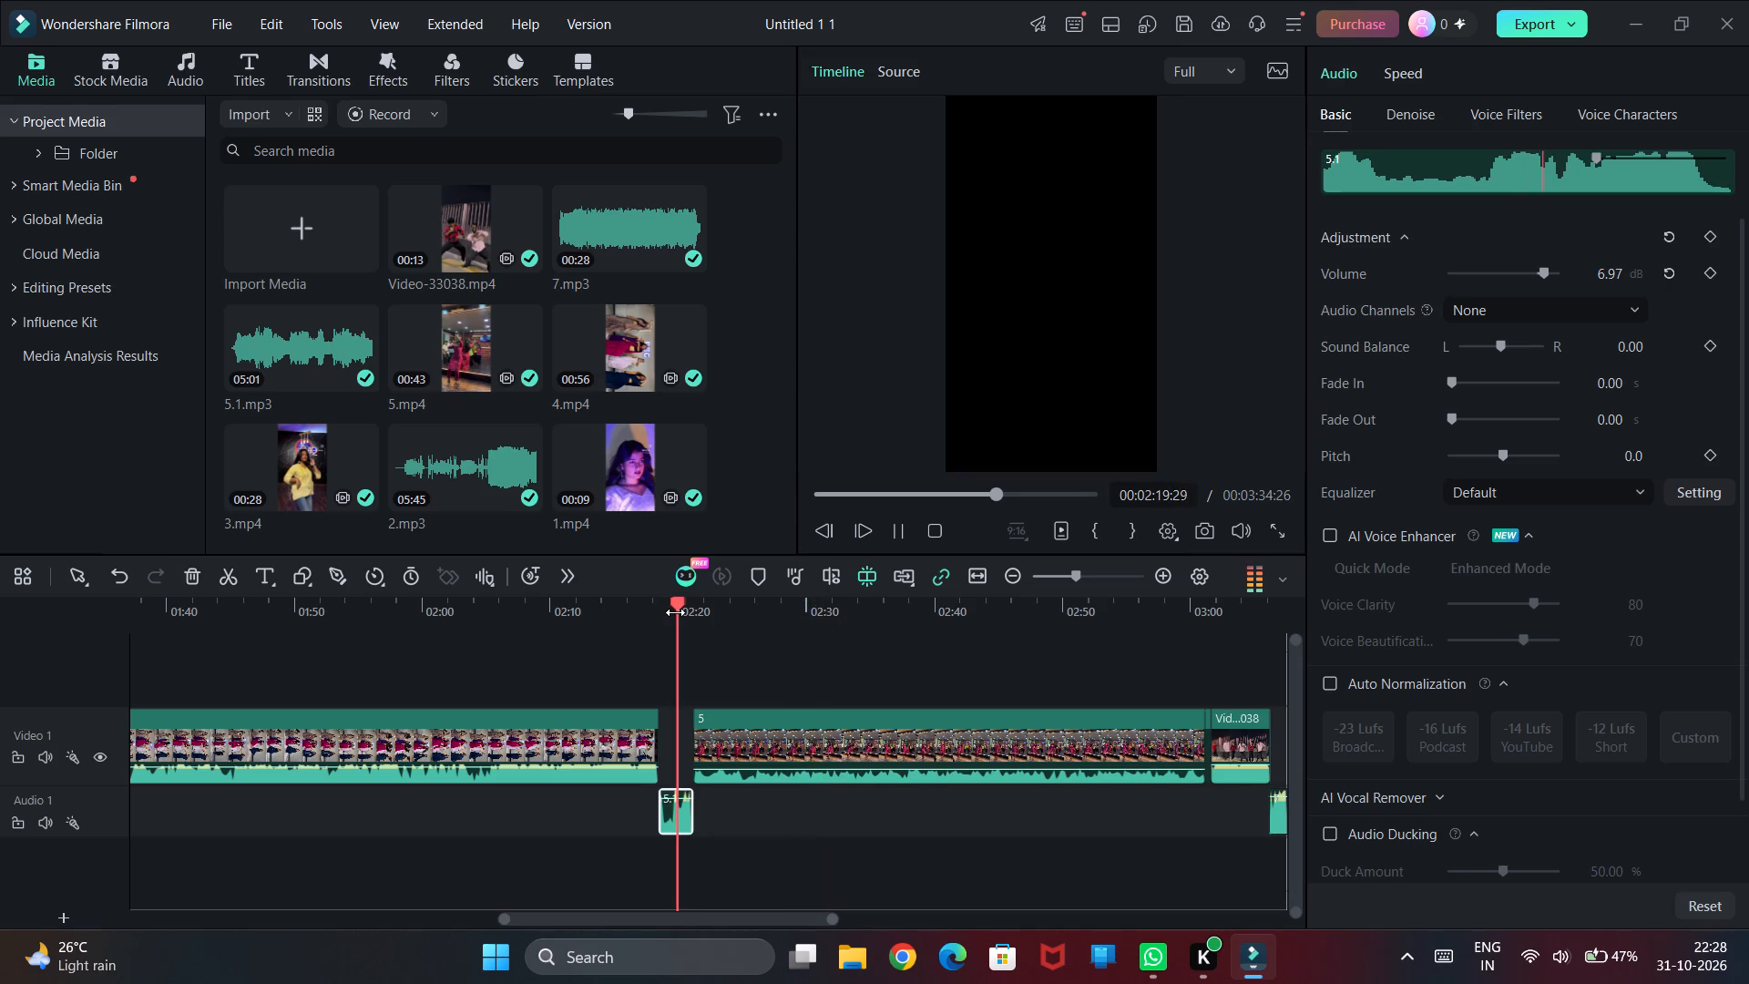
pyautogui.click(650, 612)
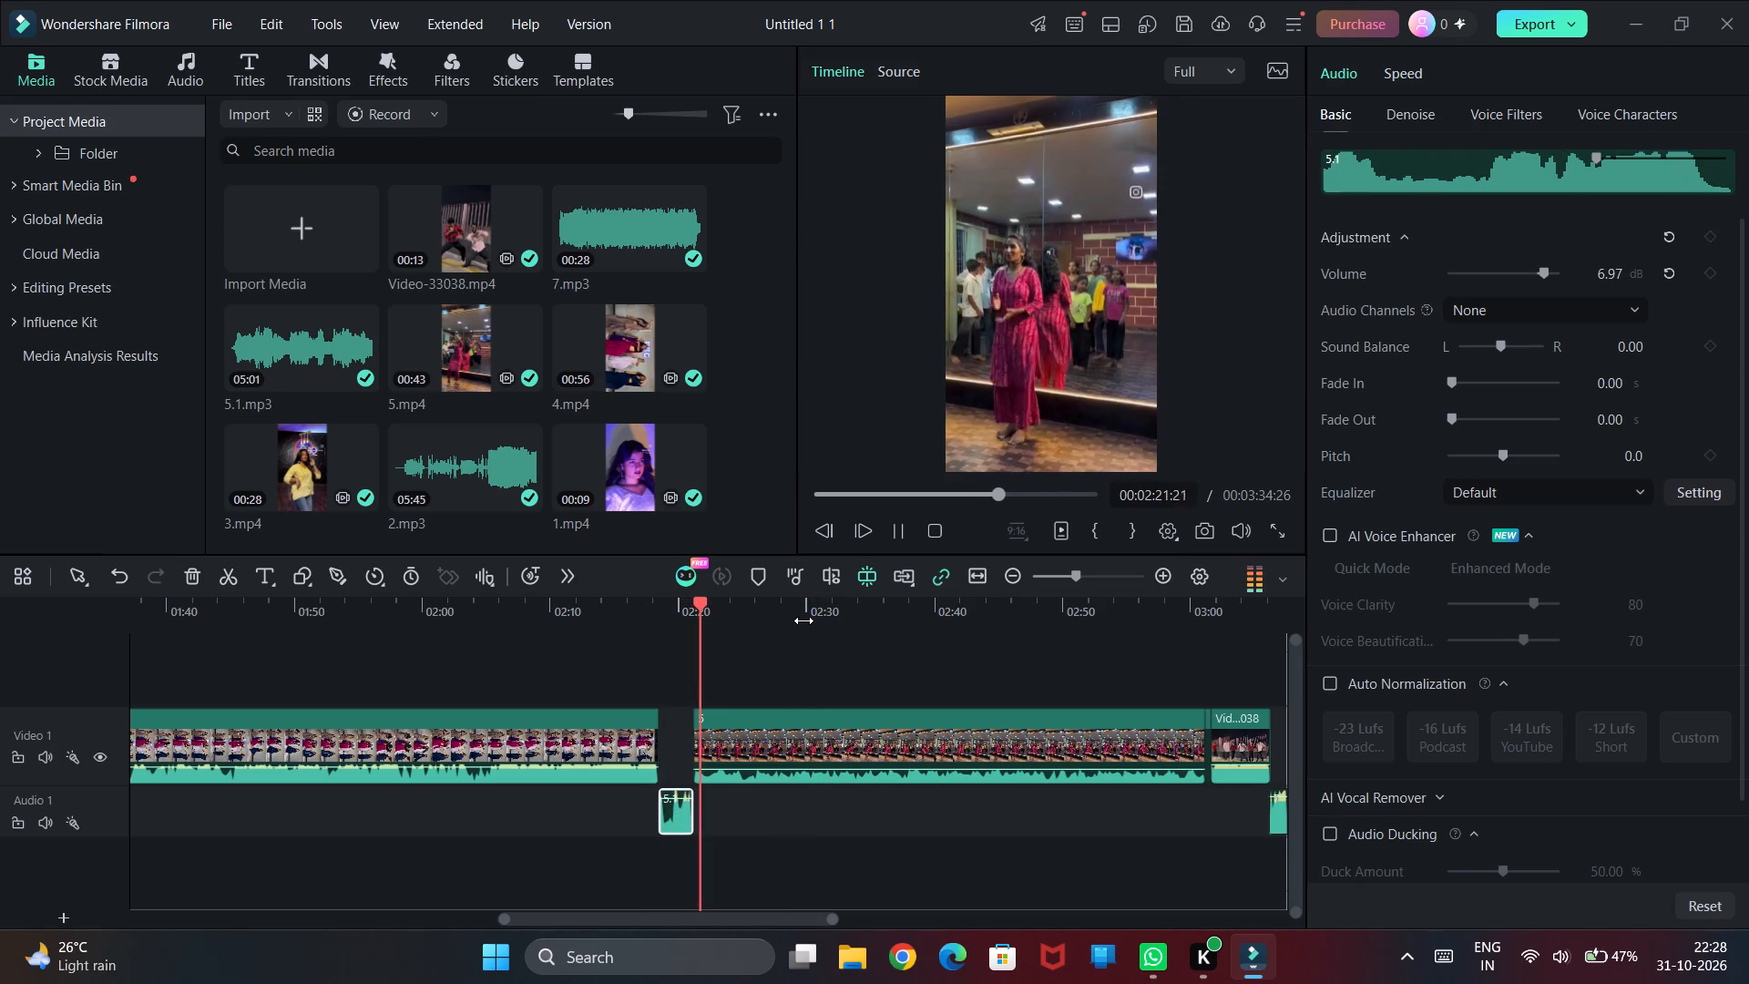
pyautogui.moveTo(803, 620); pyautogui.dragTo(629, 651)
pyautogui.hscroll(1, 341, 690)
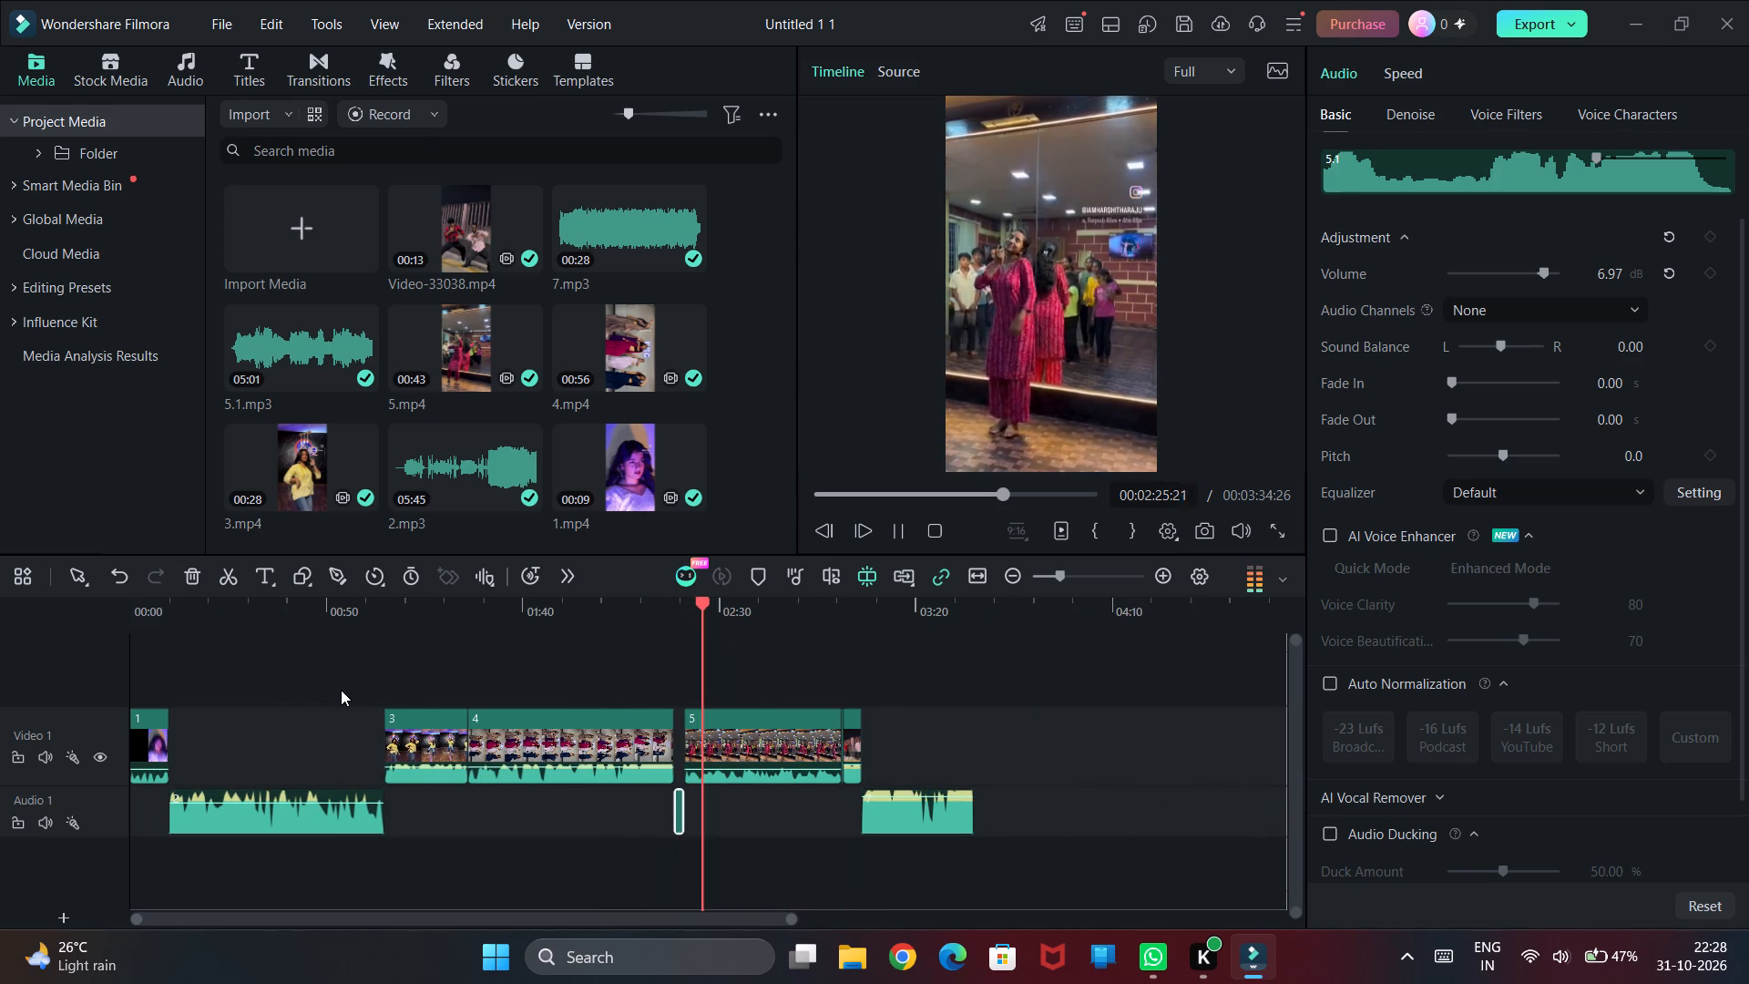
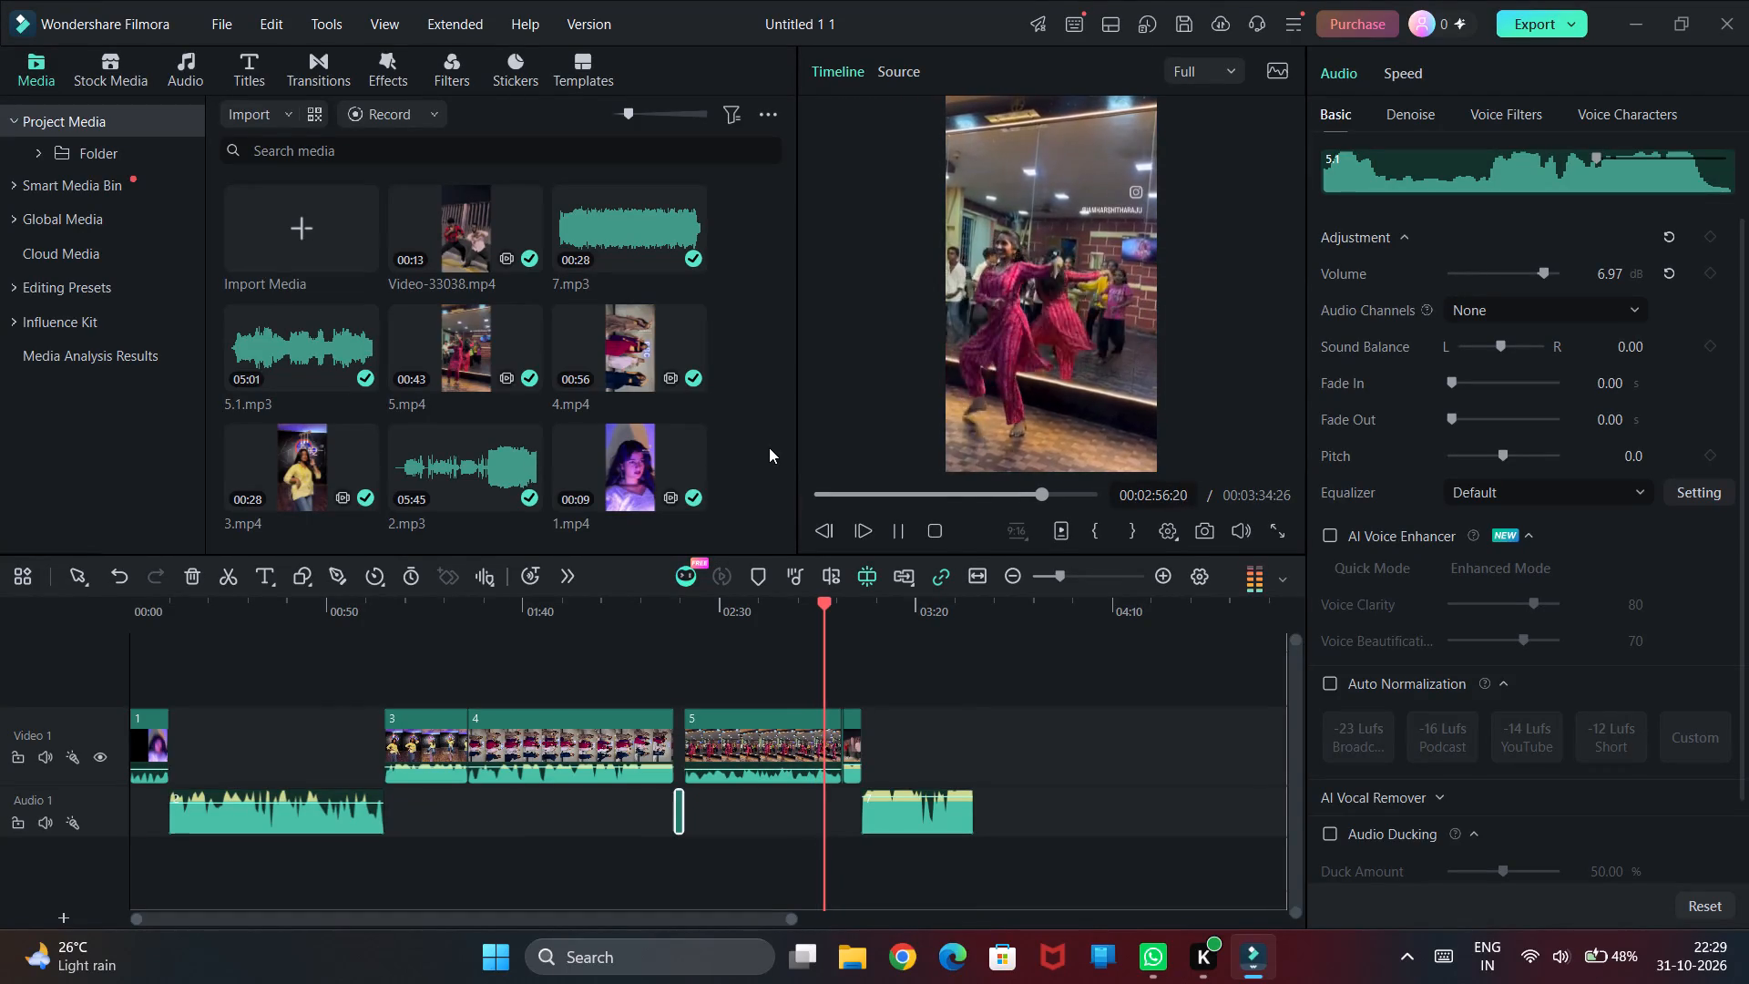
# Raise video clip 5's volume to 4.00 dB and play a passage from its first half to judge the level.
pyautogui.click(764, 765)
pyautogui.click(764, 769)
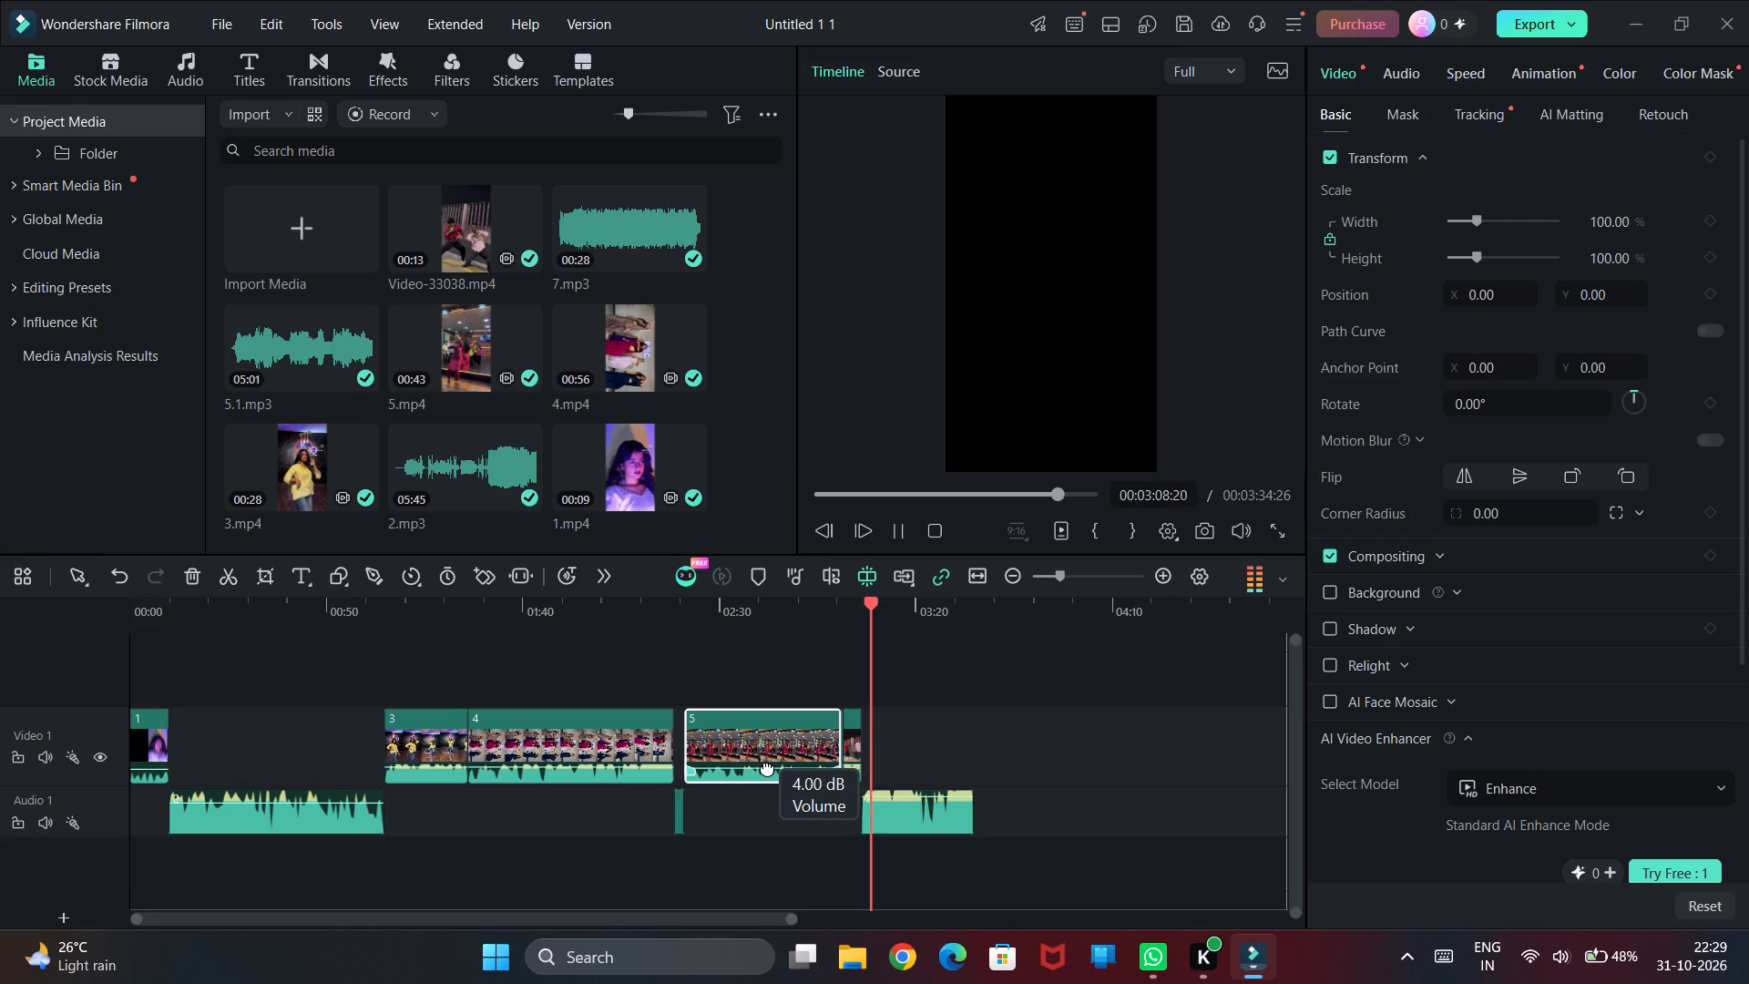
pyautogui.click(732, 602)
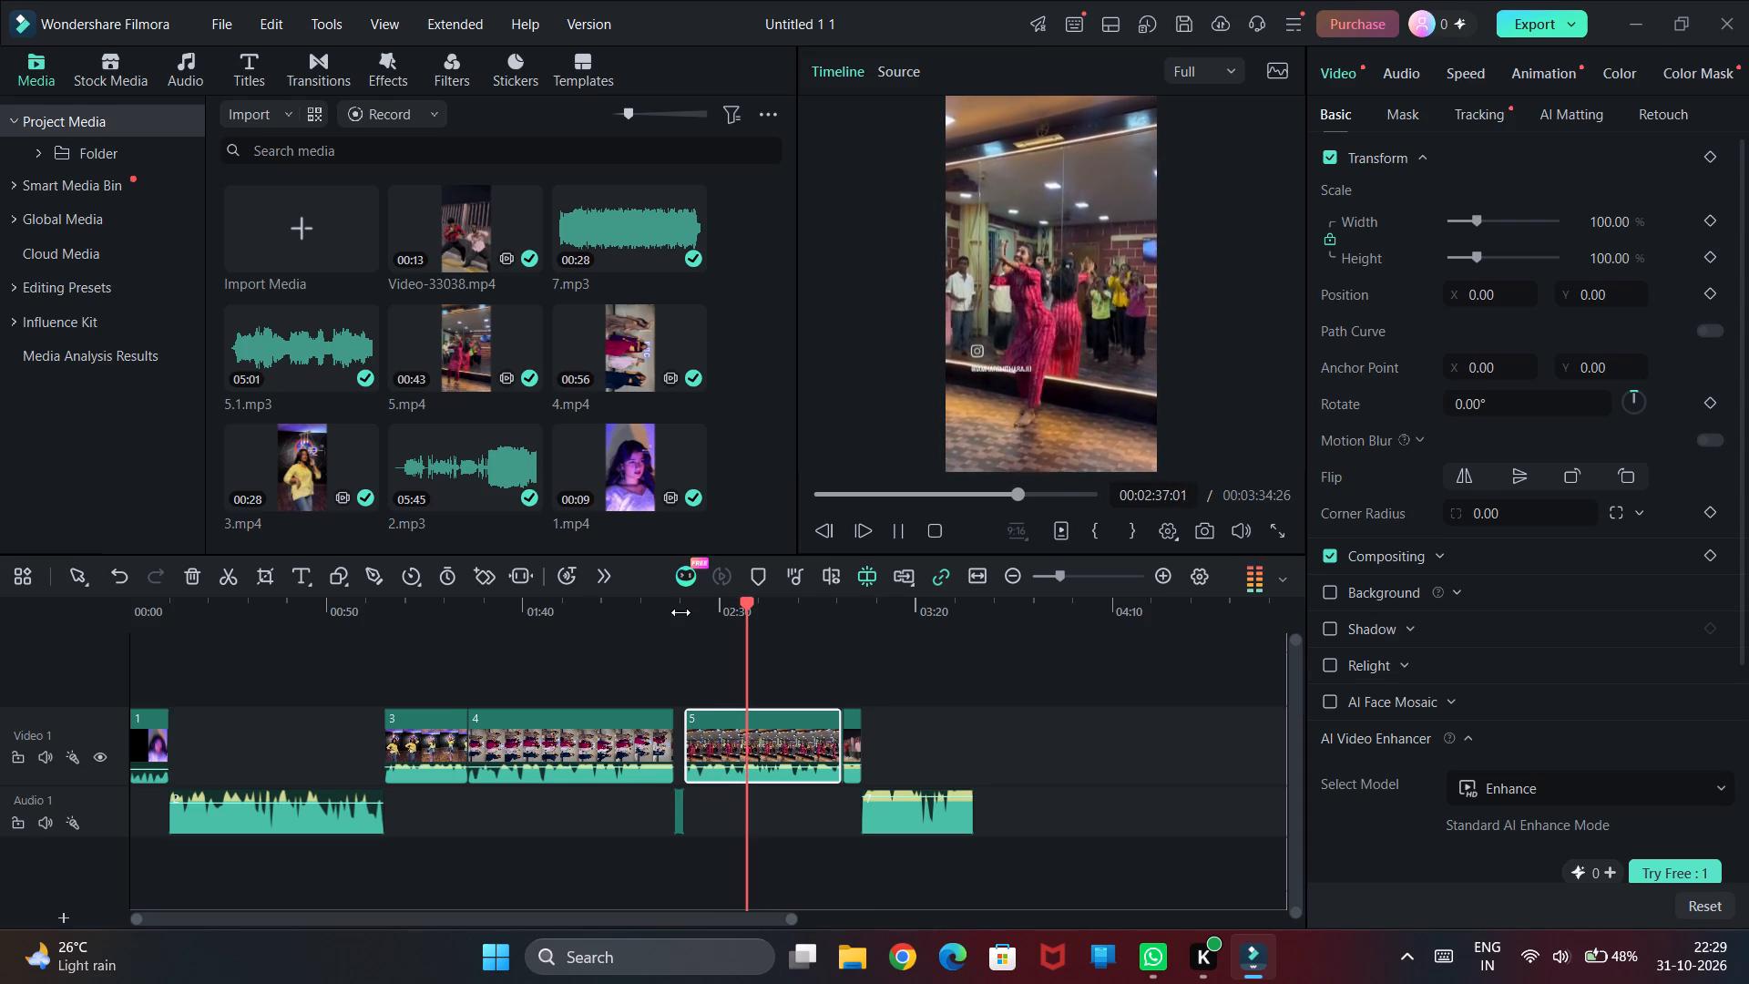
# Play the timeline from its beginning and raise the volume of video clip 1.
pyautogui.hscroll(4, 499, 667)
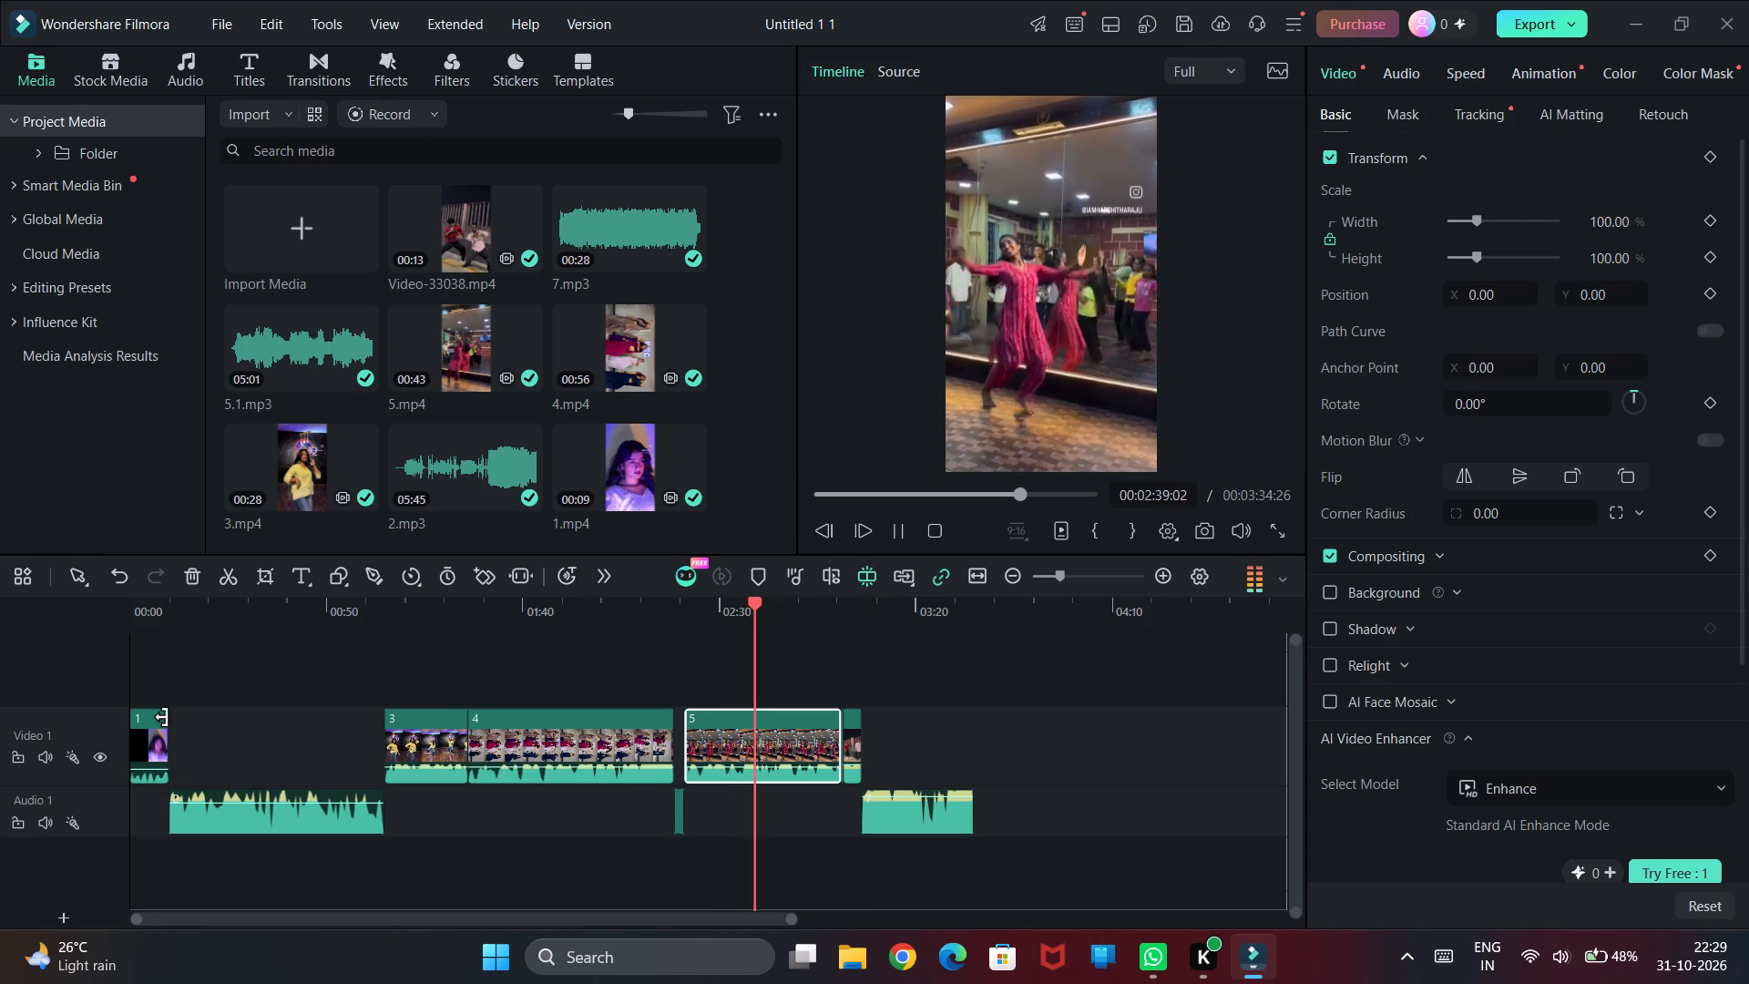
pyautogui.hscroll(1, 200, 702)
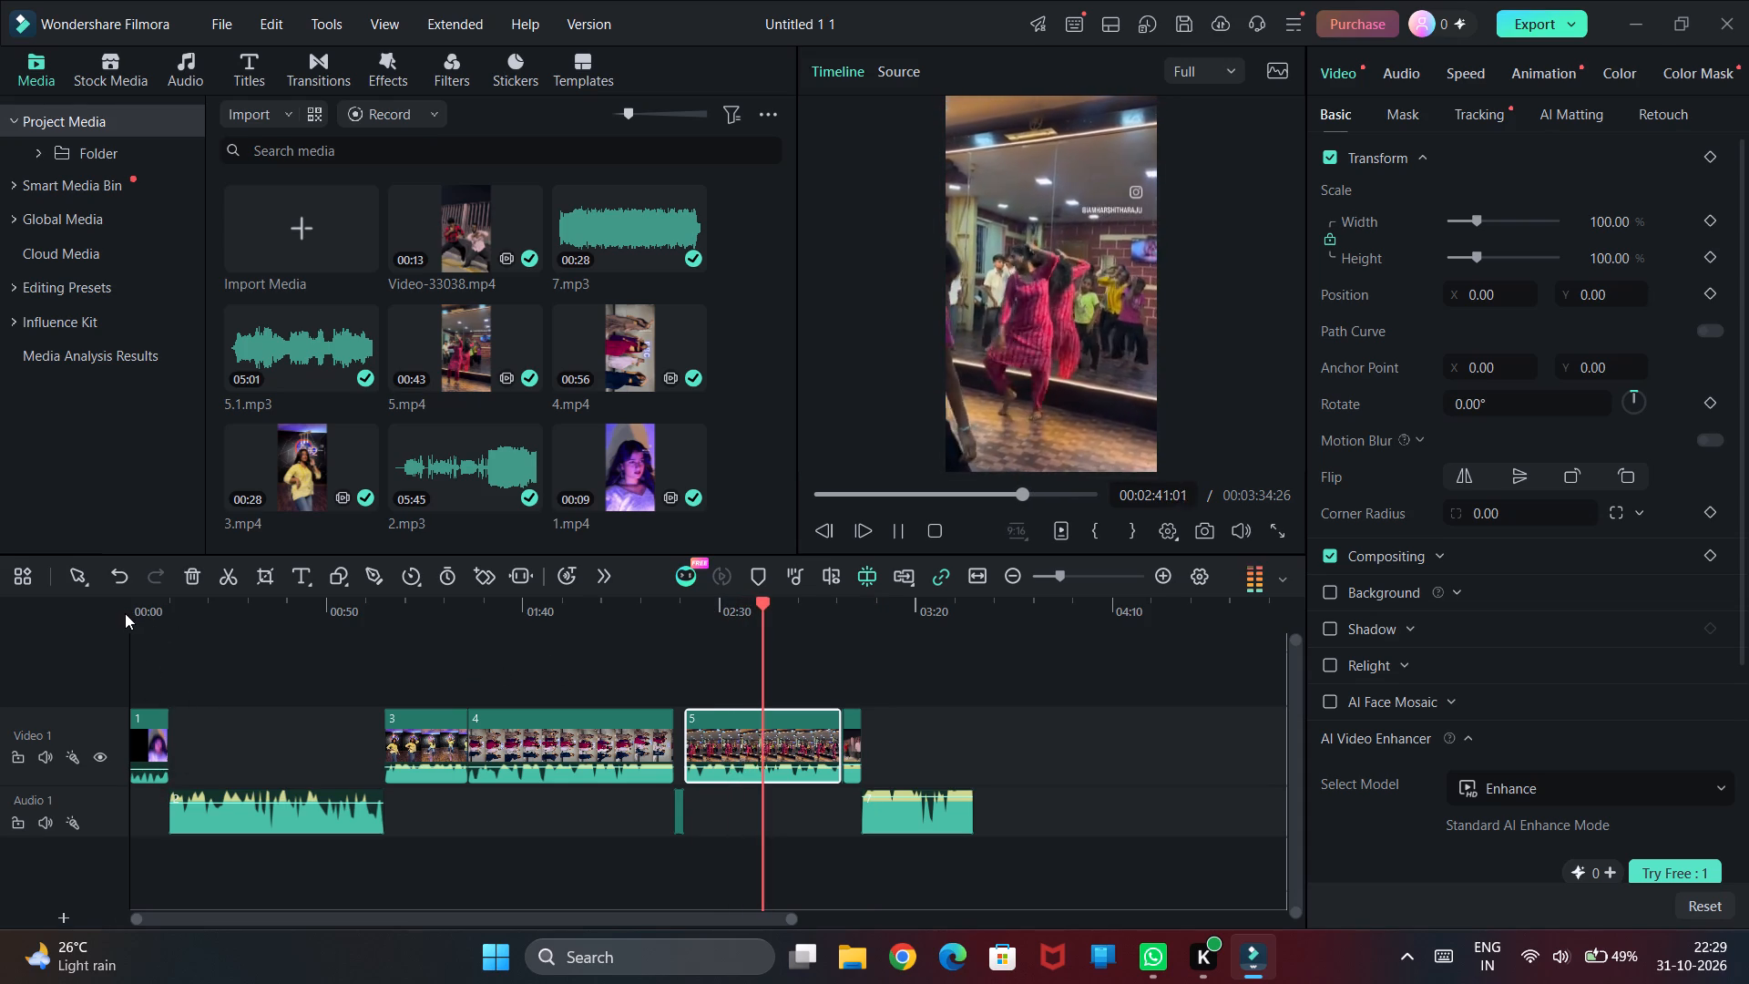
pyautogui.click(135, 613)
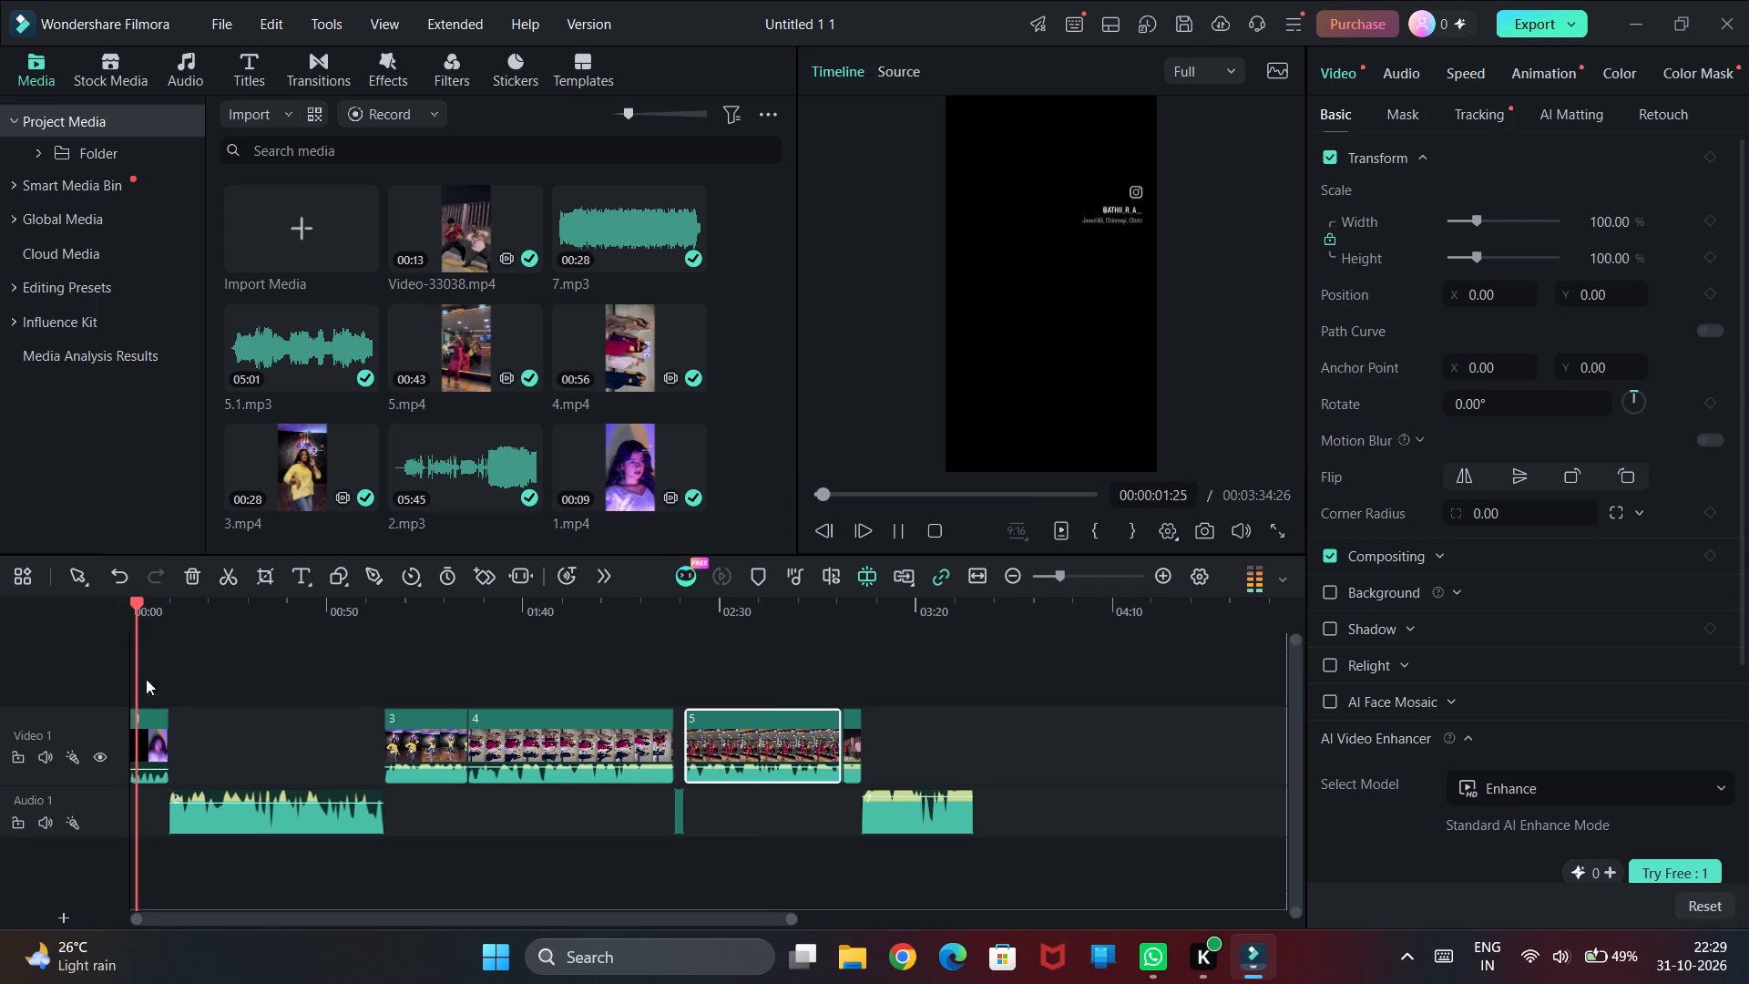
pyautogui.click(149, 771)
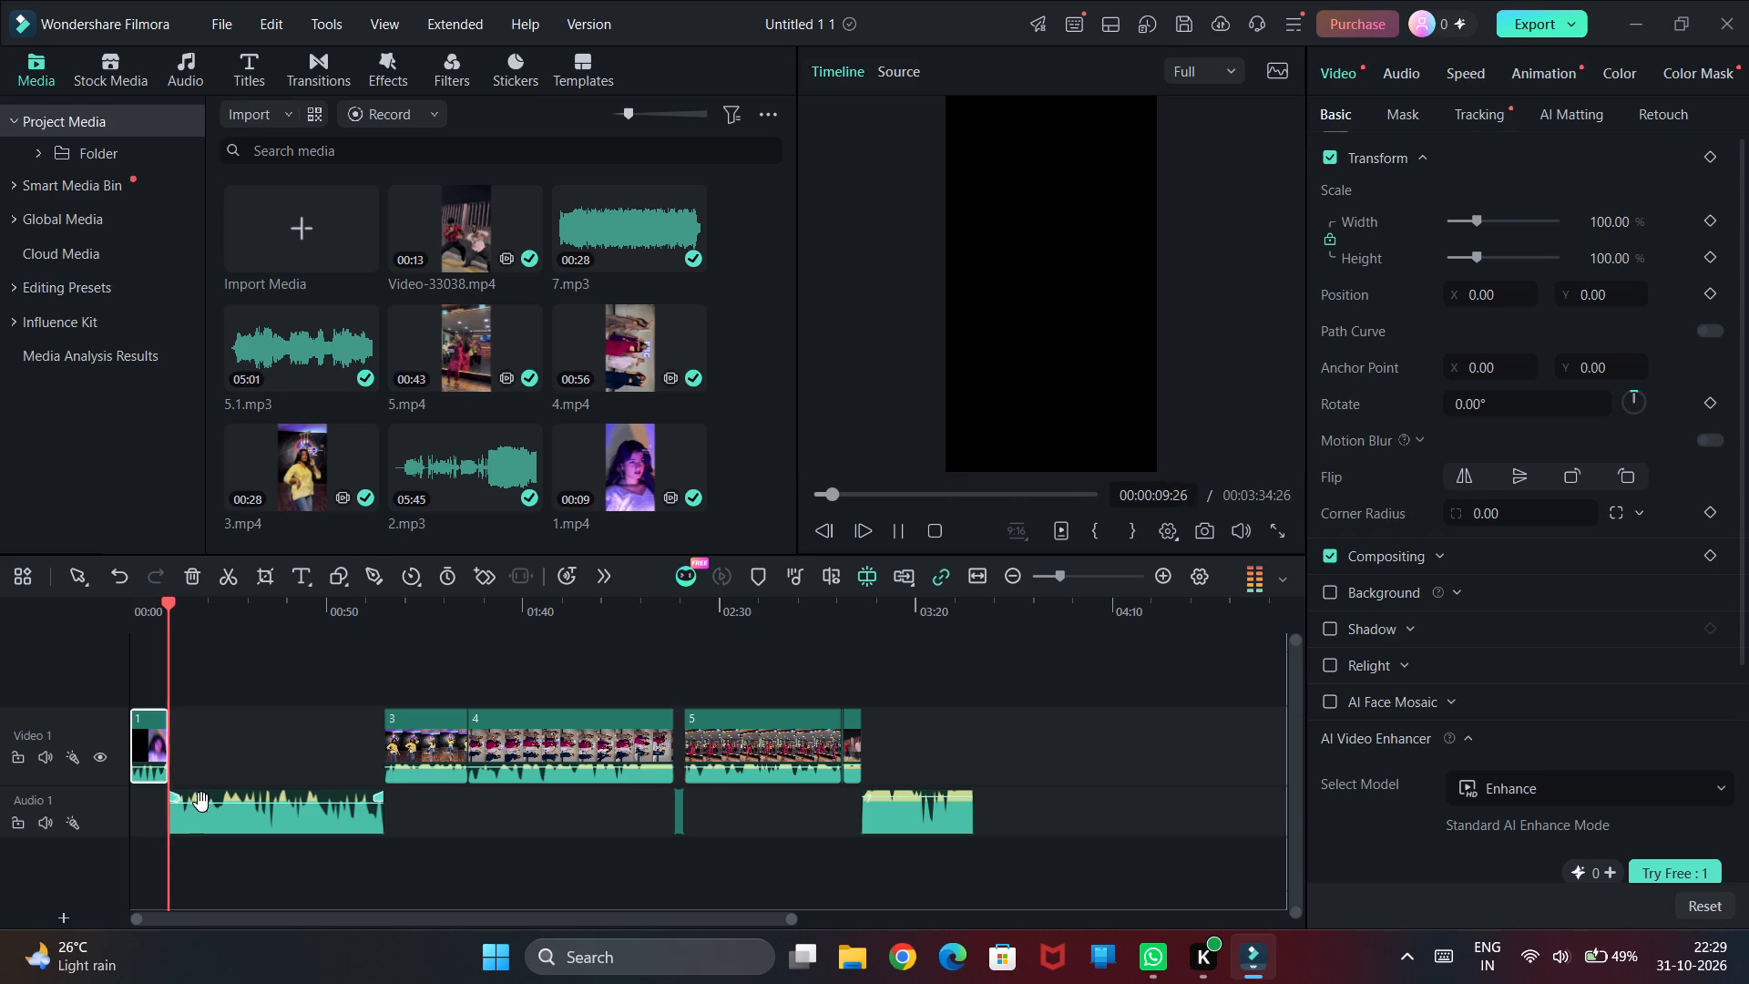
# Raise the volume of the long audio clip 2 between video clips 1 and 3 to 6.97 dB.
pyautogui.click(201, 802)
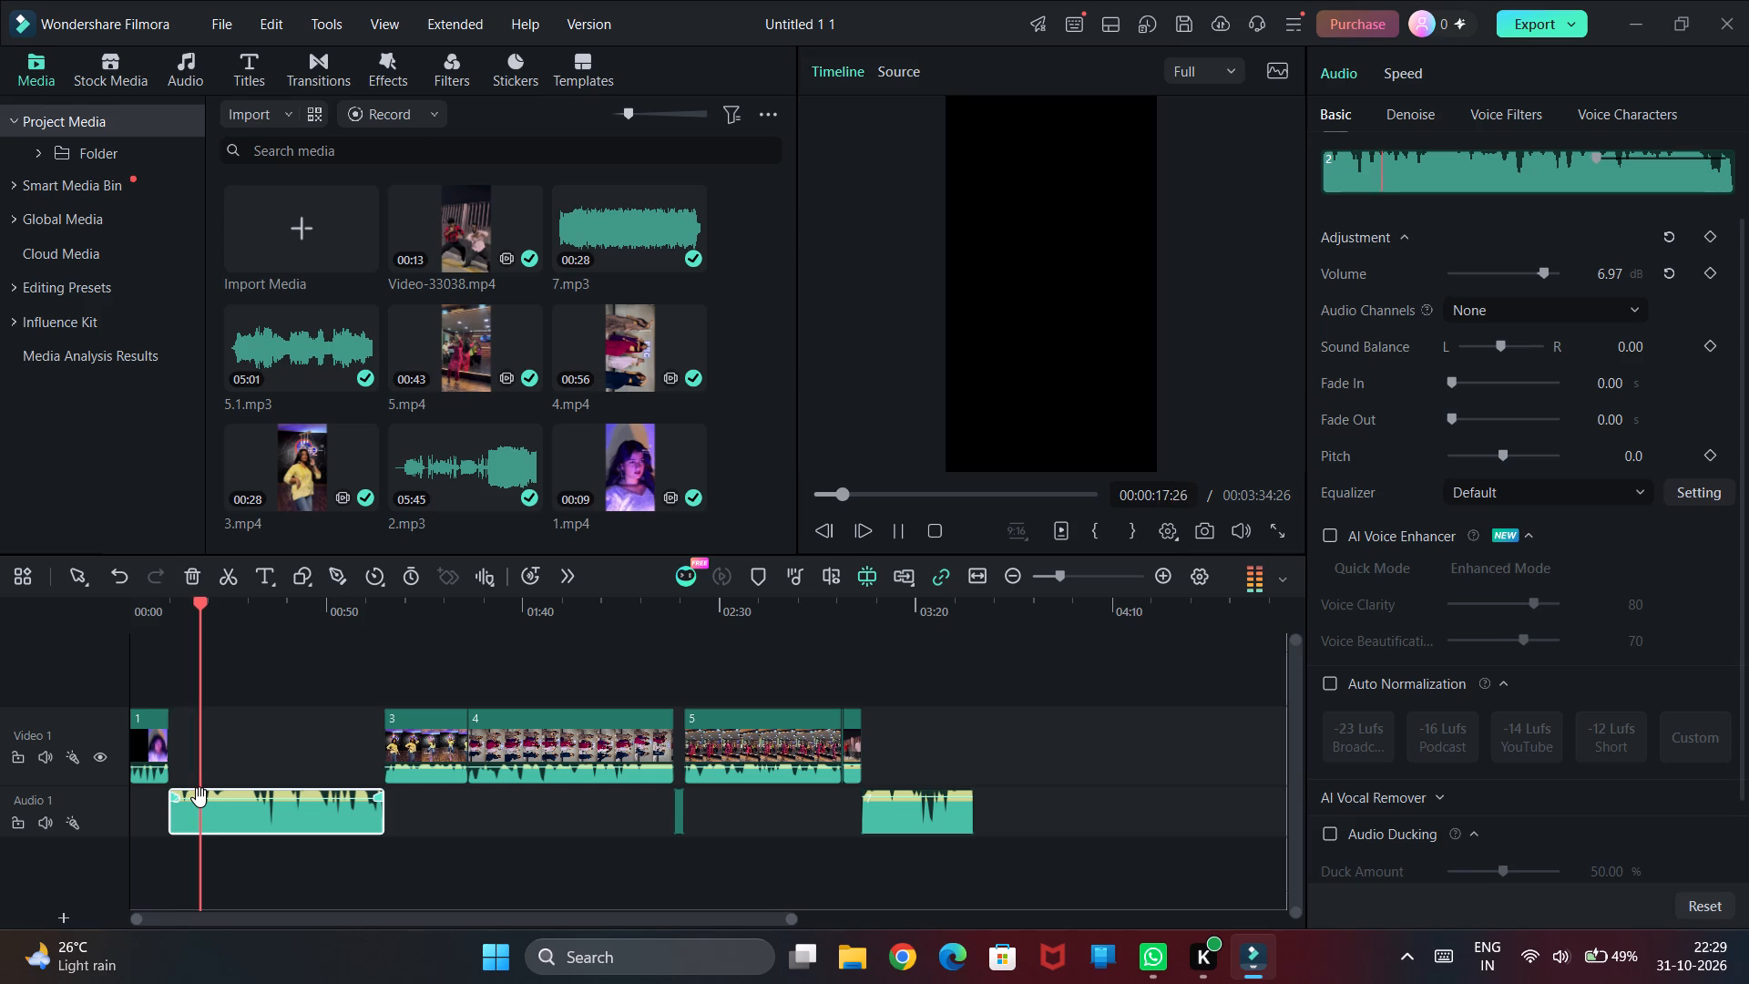
# Stop adjusting clip volumes and save the project.
pyautogui.click(274, 718)
pyautogui.hotkey('ctrl', 's')
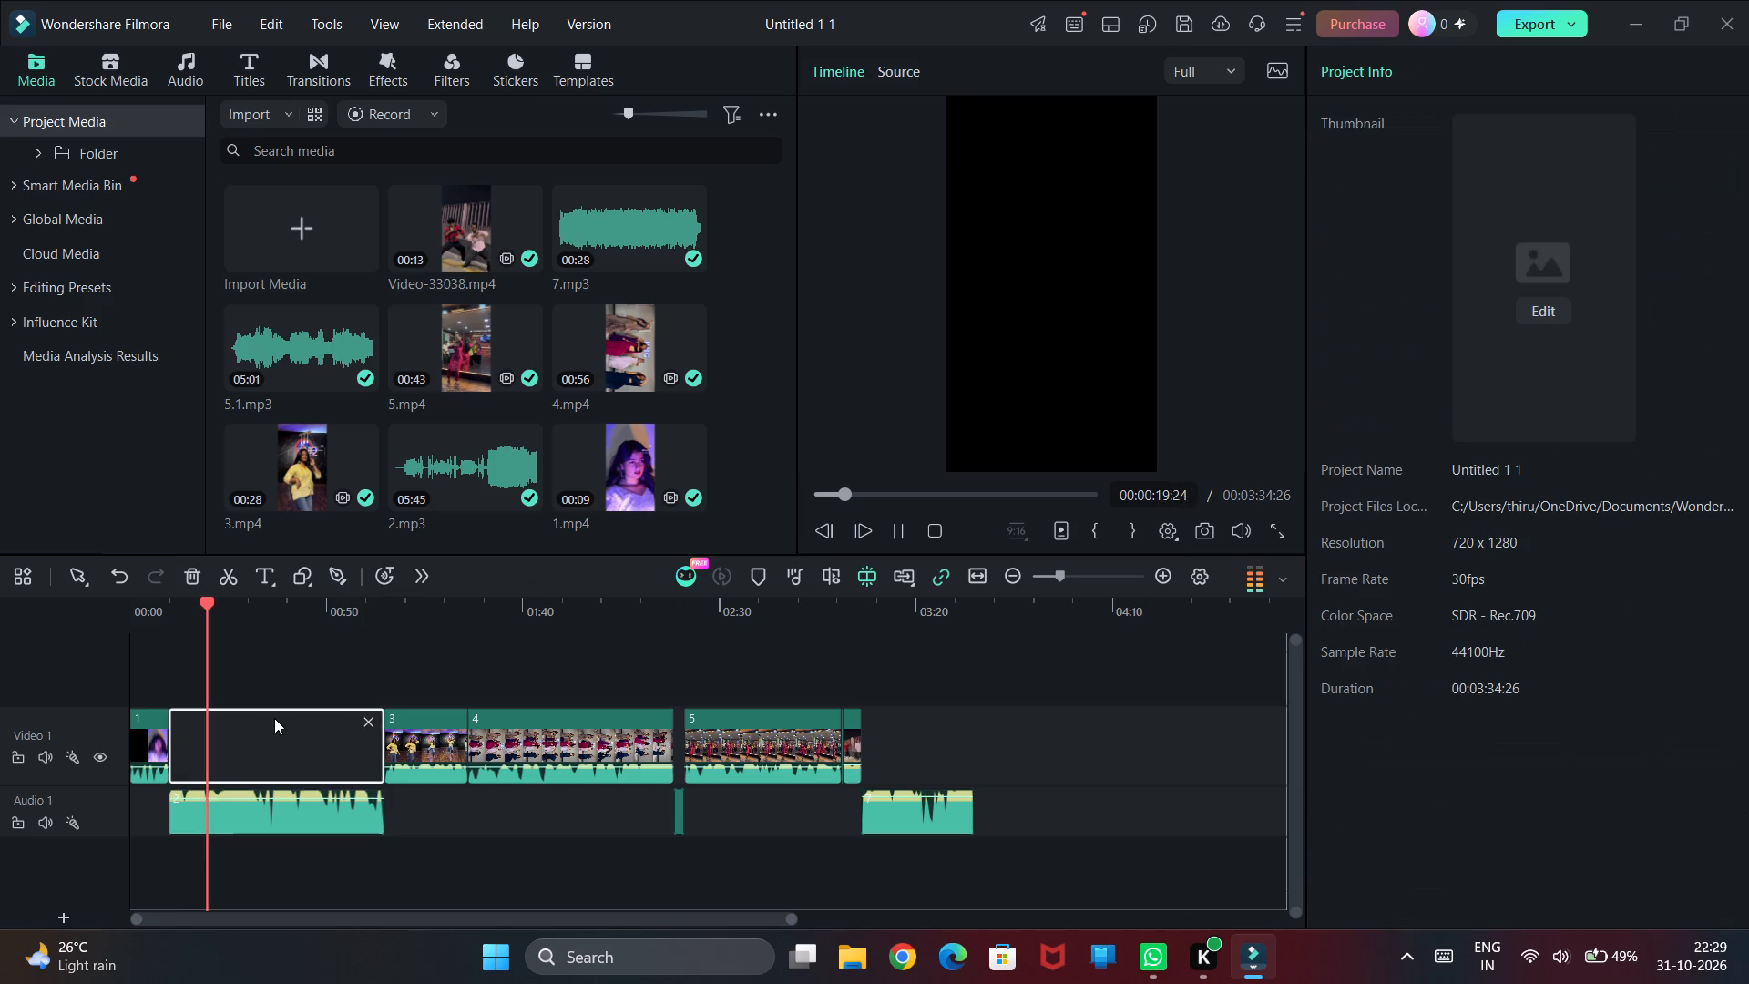
pyautogui.hotkey('ctrl', 's')
pyautogui.hotkey('ctrl', 's')
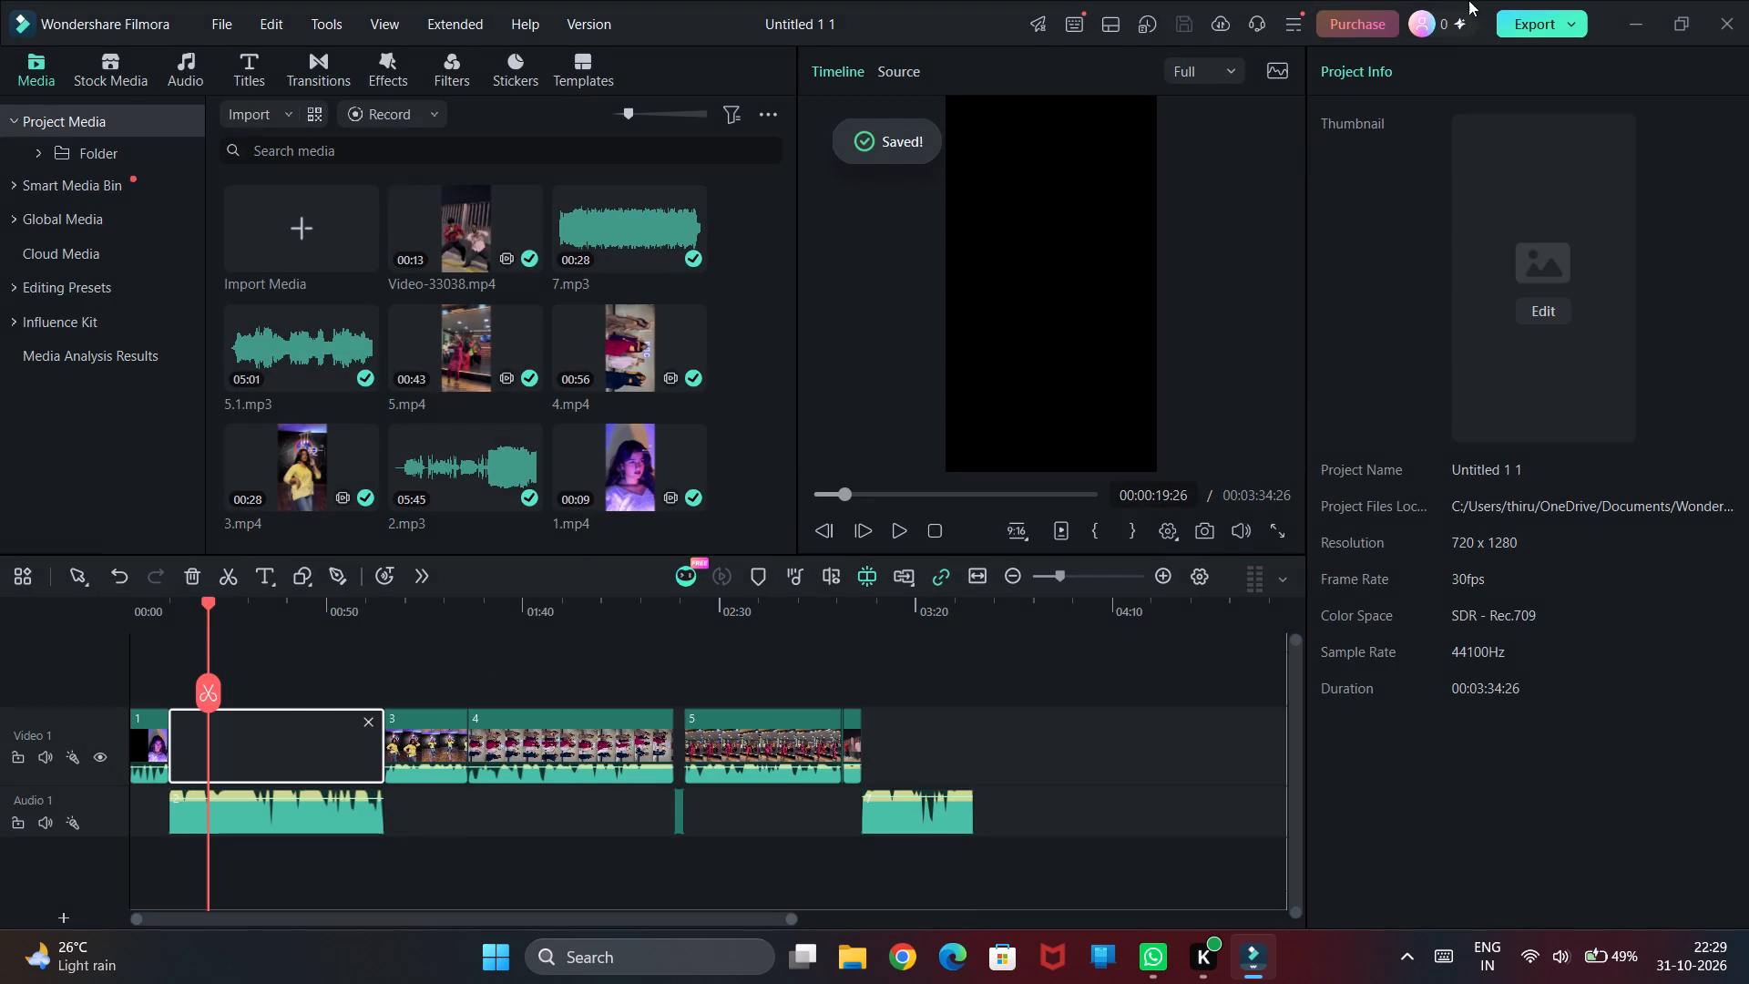
# Export only the project's audio as an MP3 at 44100 Hz and 256 kbps, accepting the watermark option.
pyautogui.click(1516, 15)
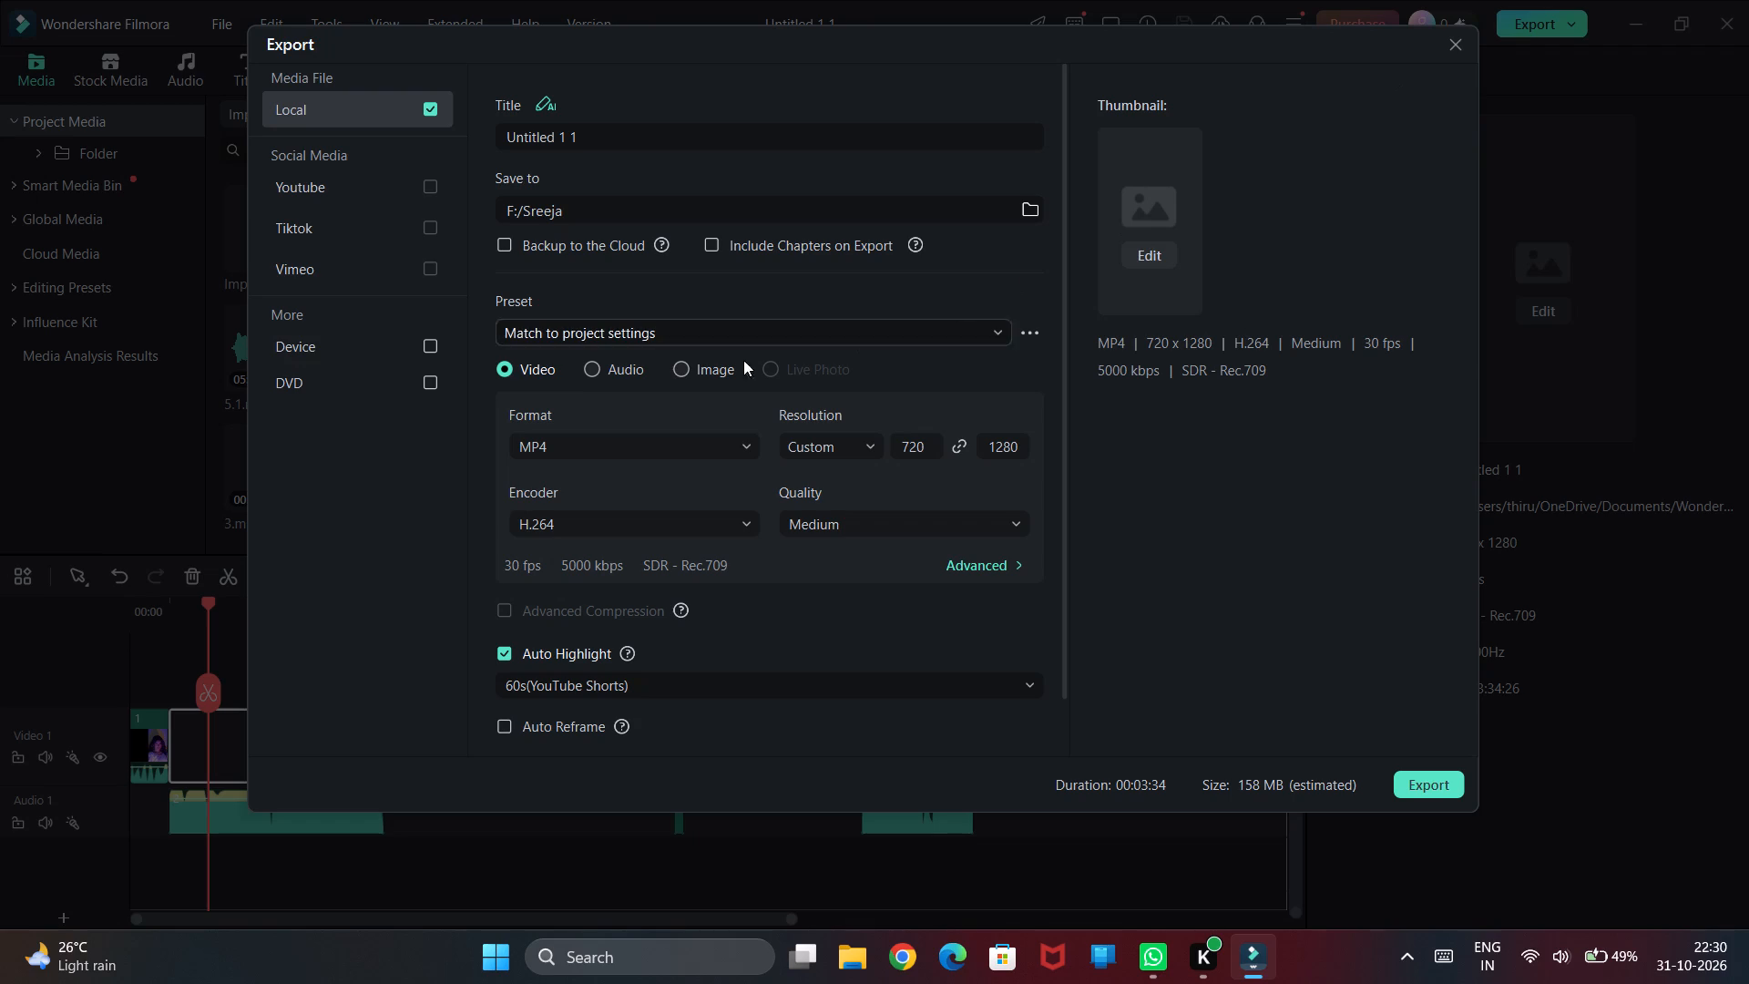
pyautogui.click(622, 375)
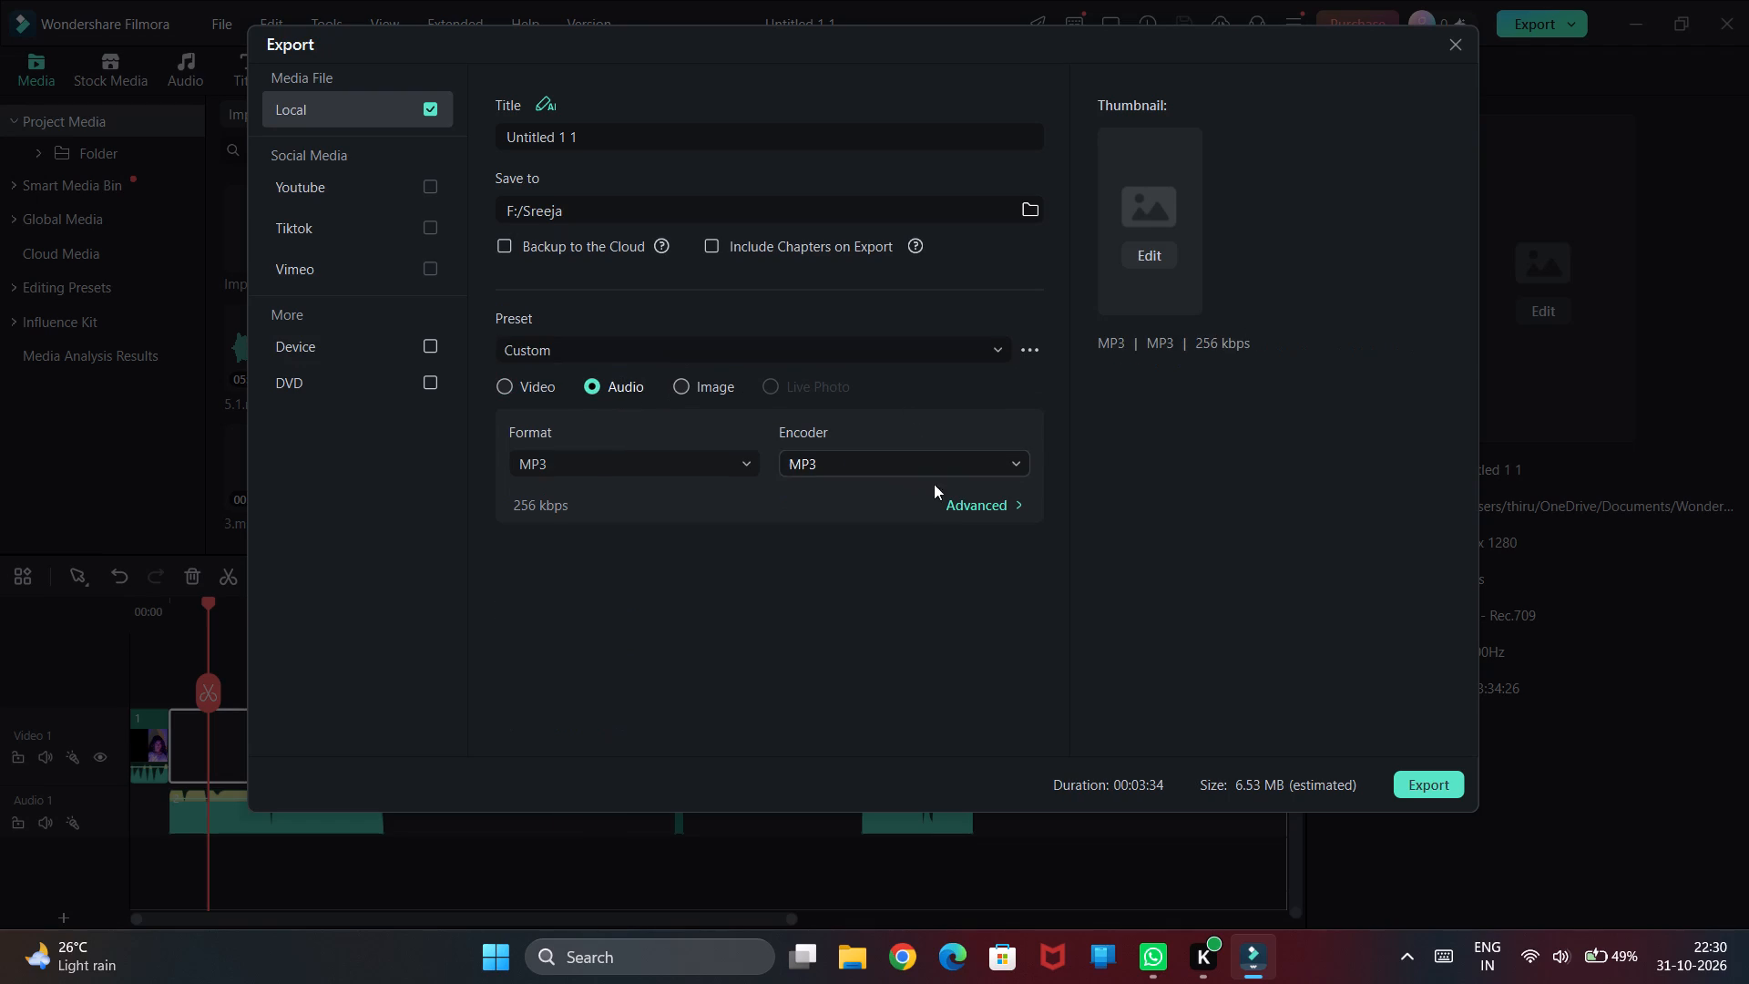
pyautogui.click(959, 505)
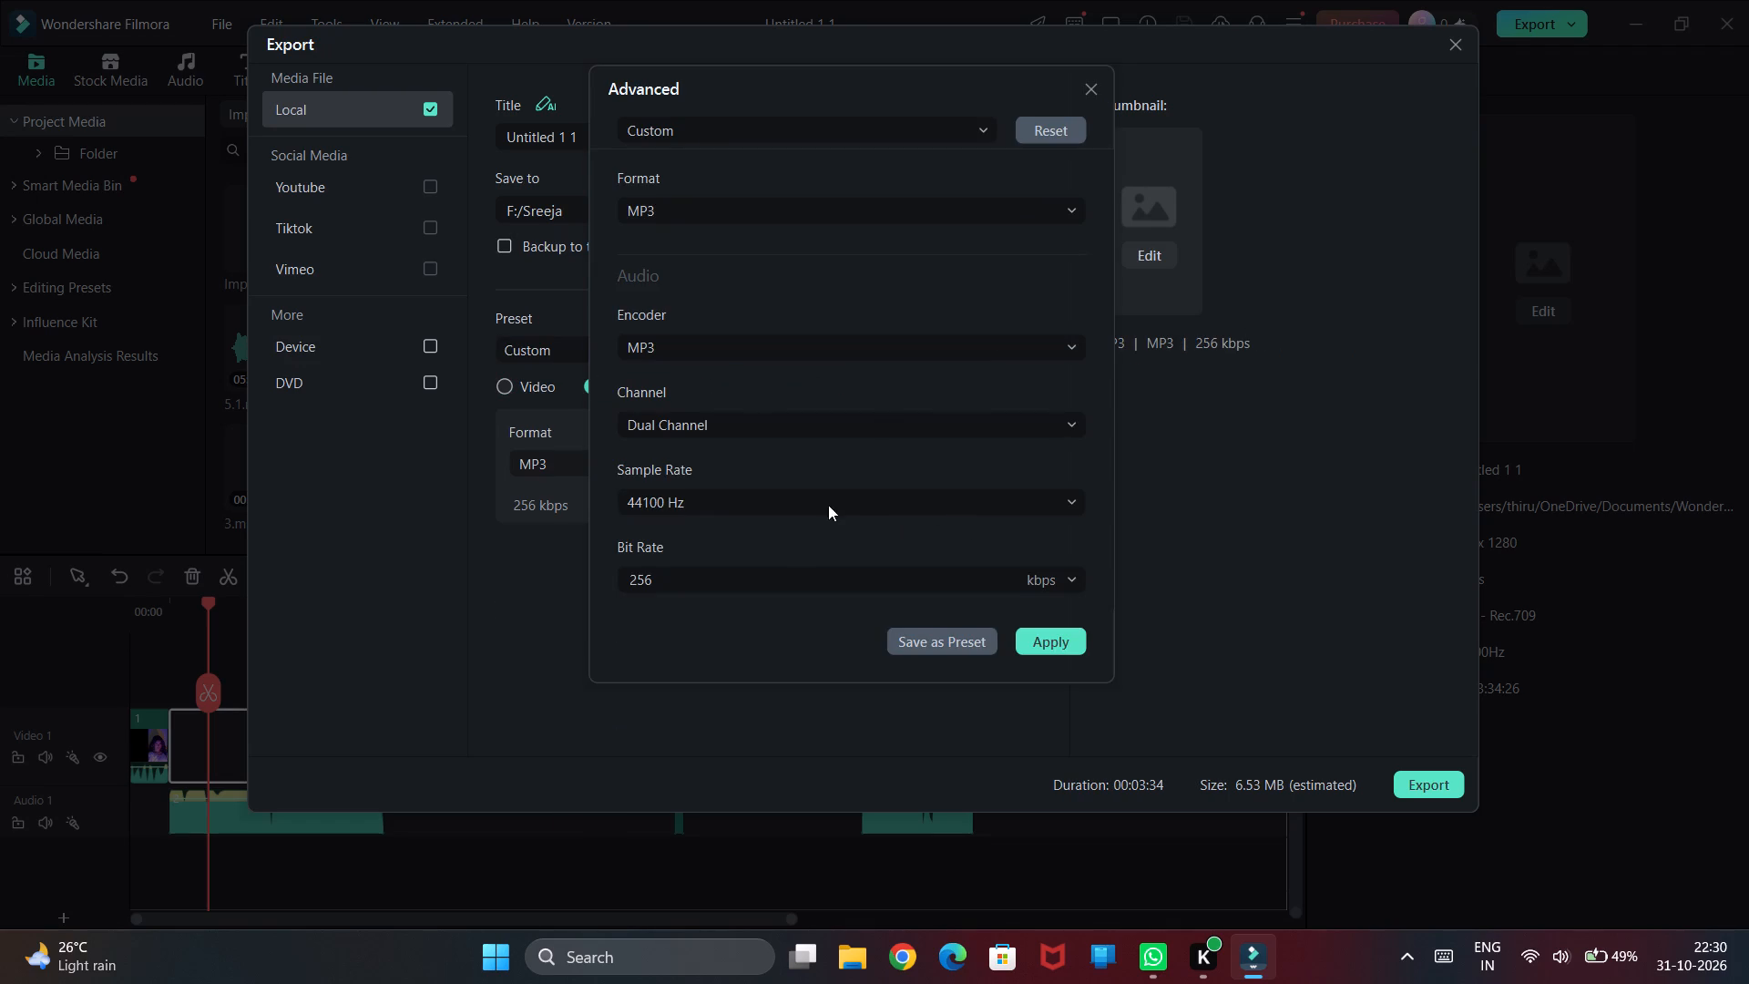
pyautogui.click(826, 511)
pyautogui.click(826, 511)
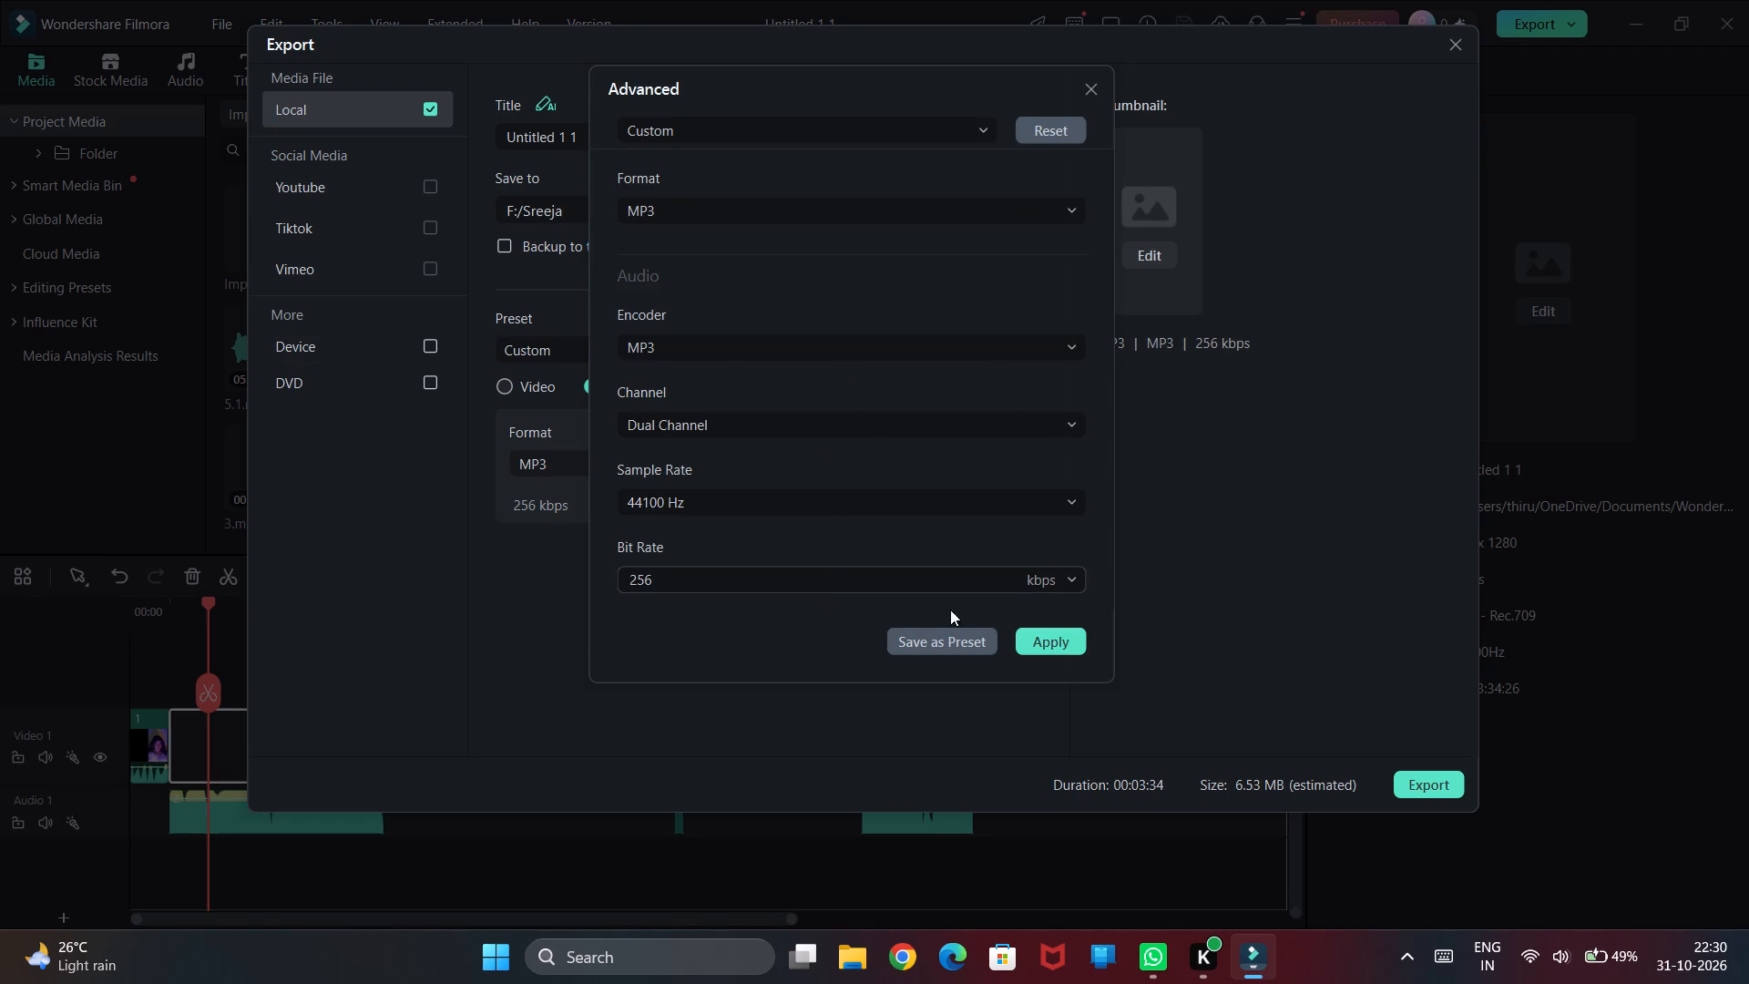
pyautogui.click(1059, 595)
pyautogui.click(1066, 586)
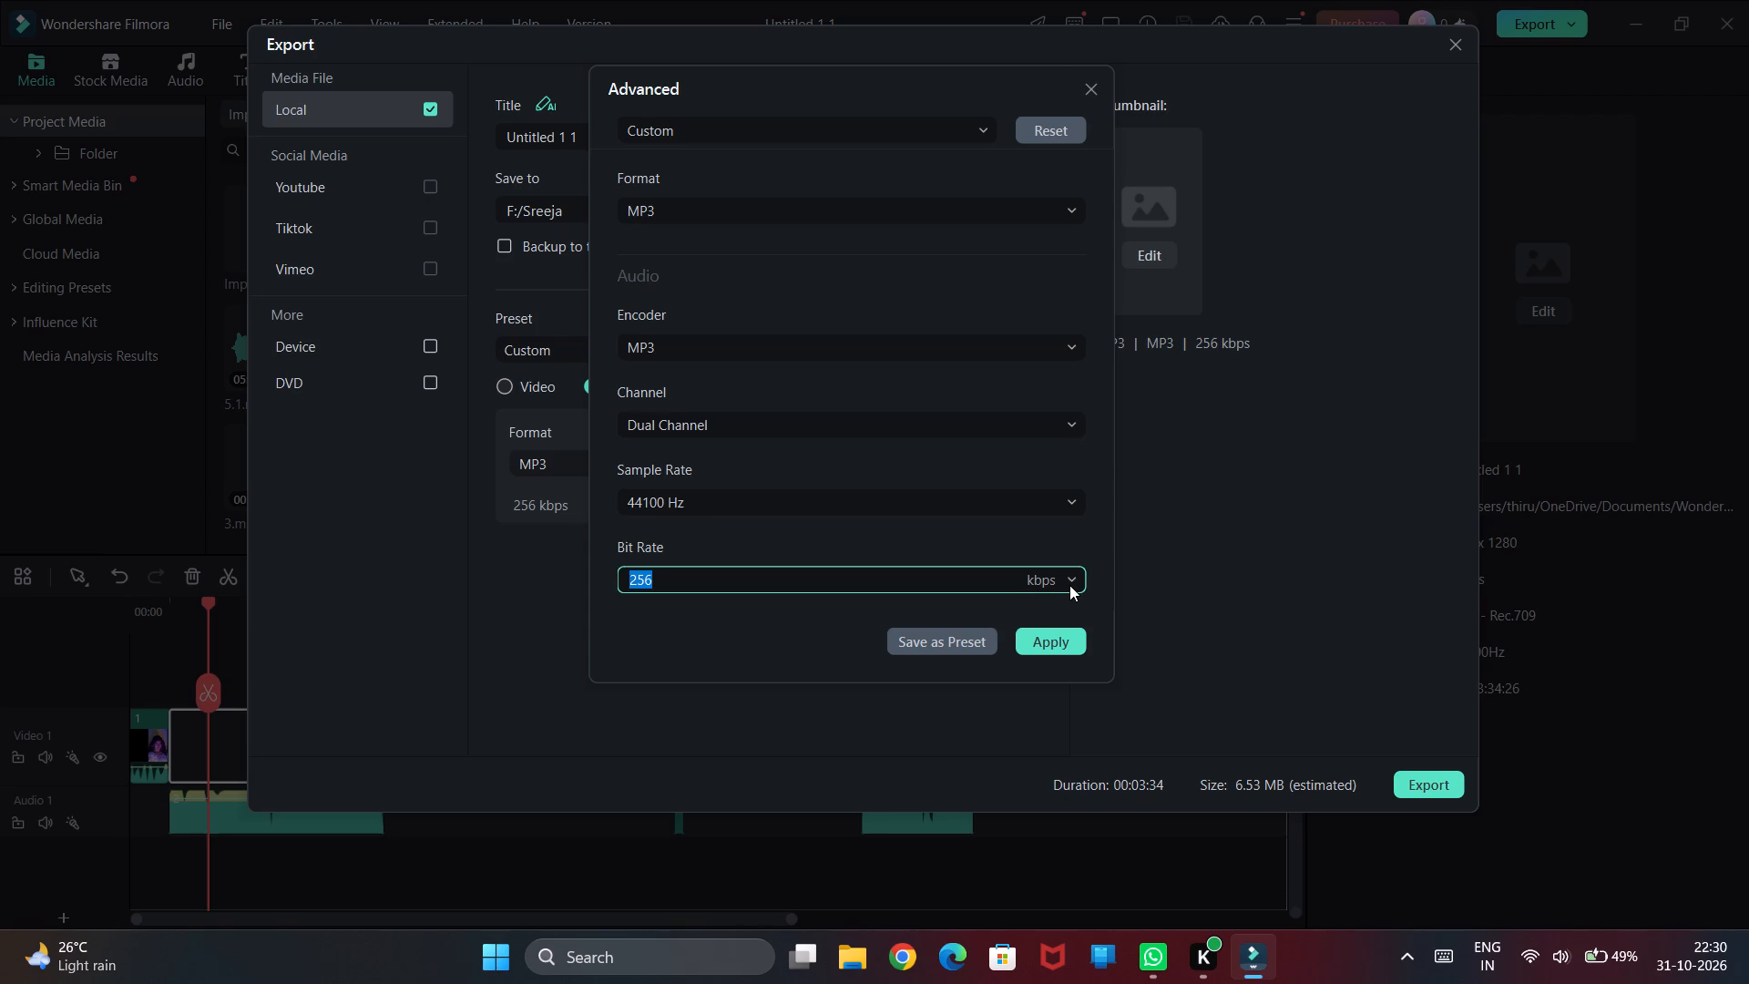
pyautogui.click(1072, 584)
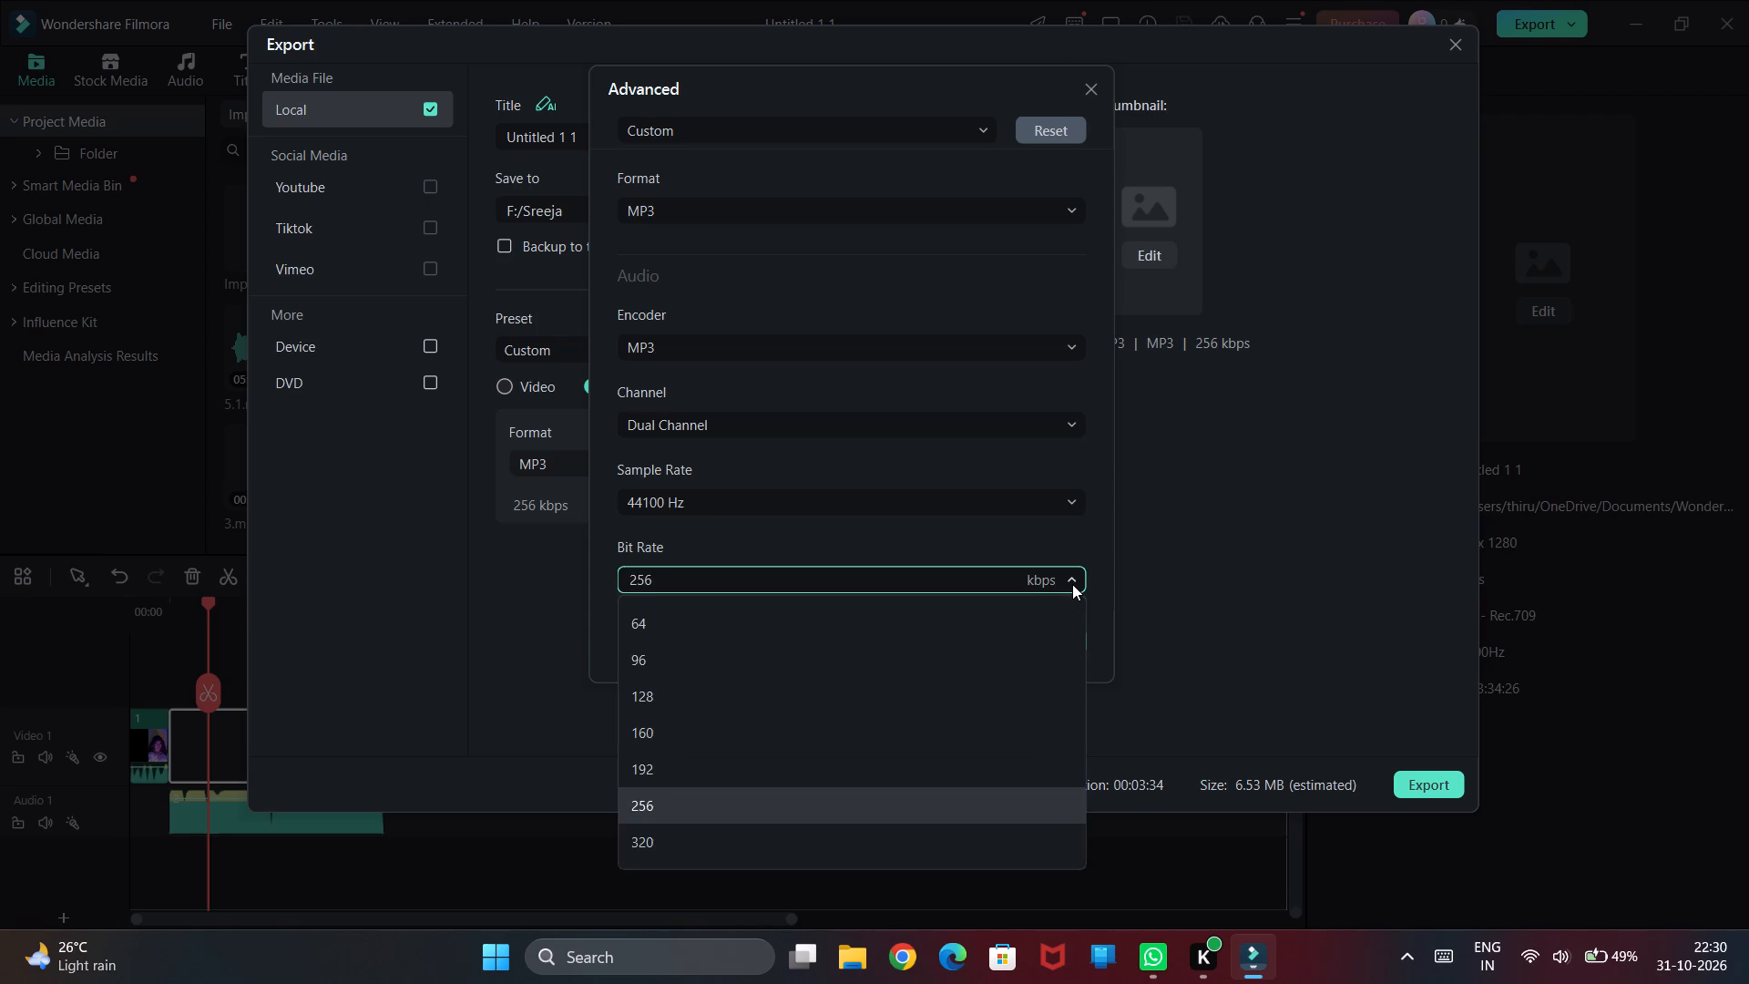
pyautogui.click(1072, 584)
pyautogui.click(1055, 638)
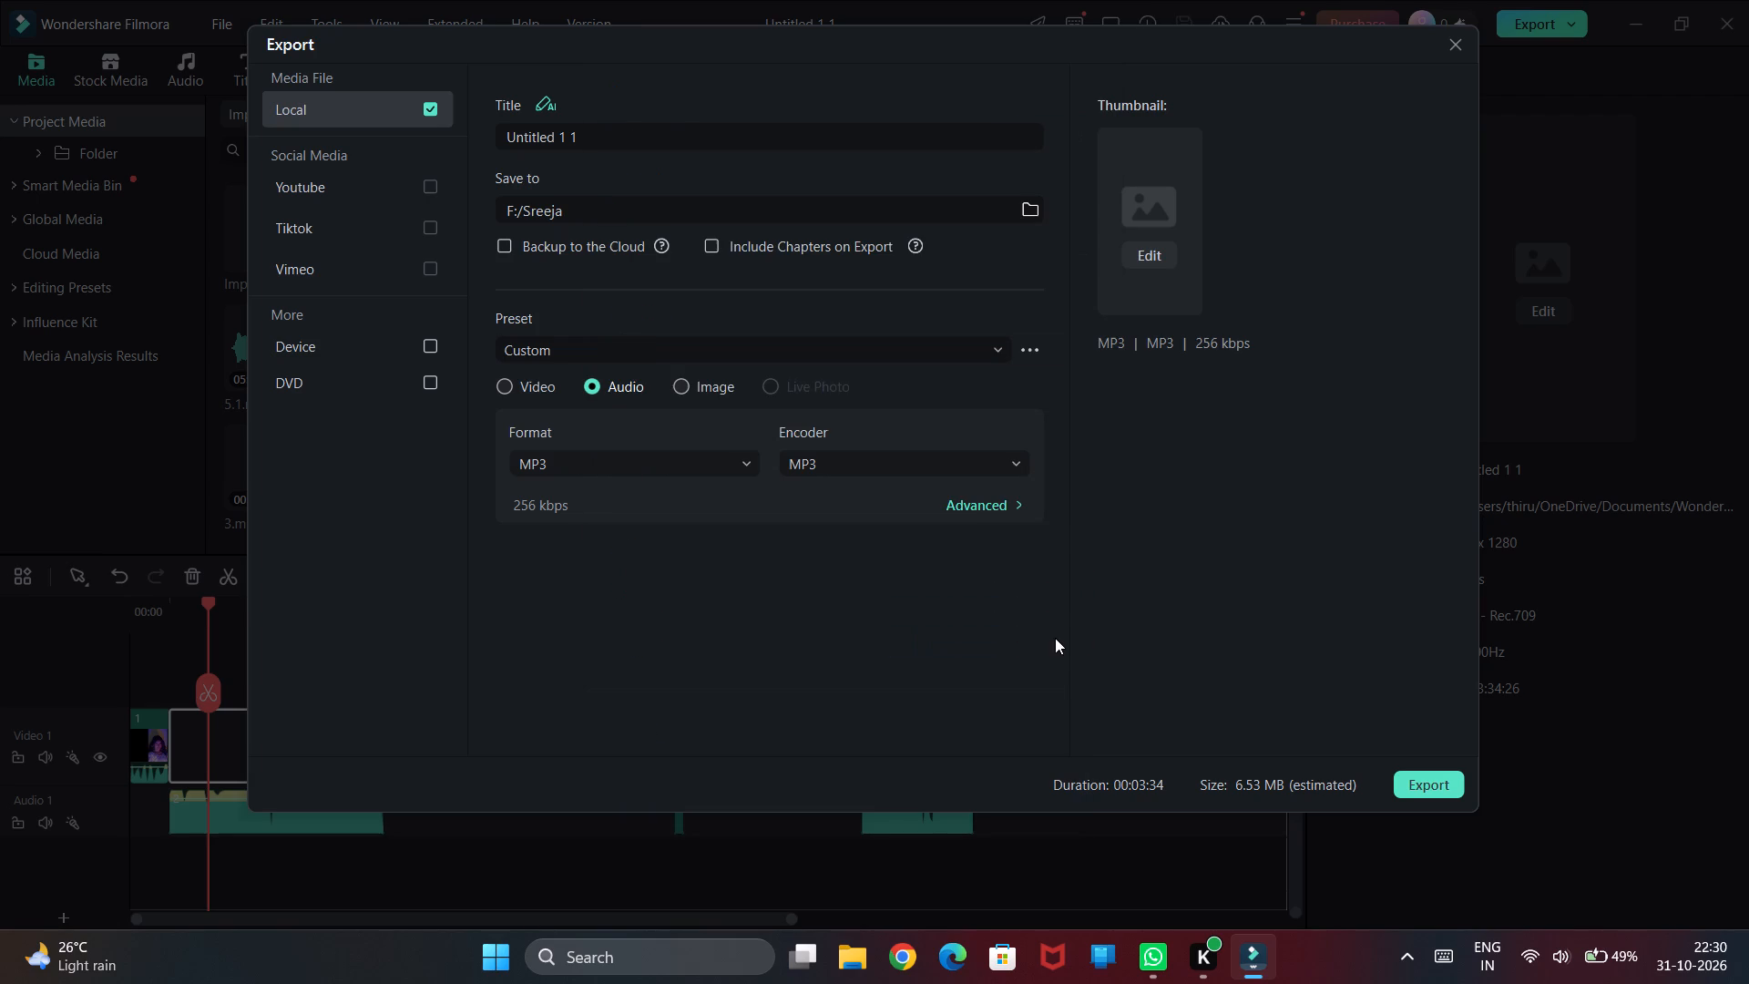
pyautogui.click(1437, 784)
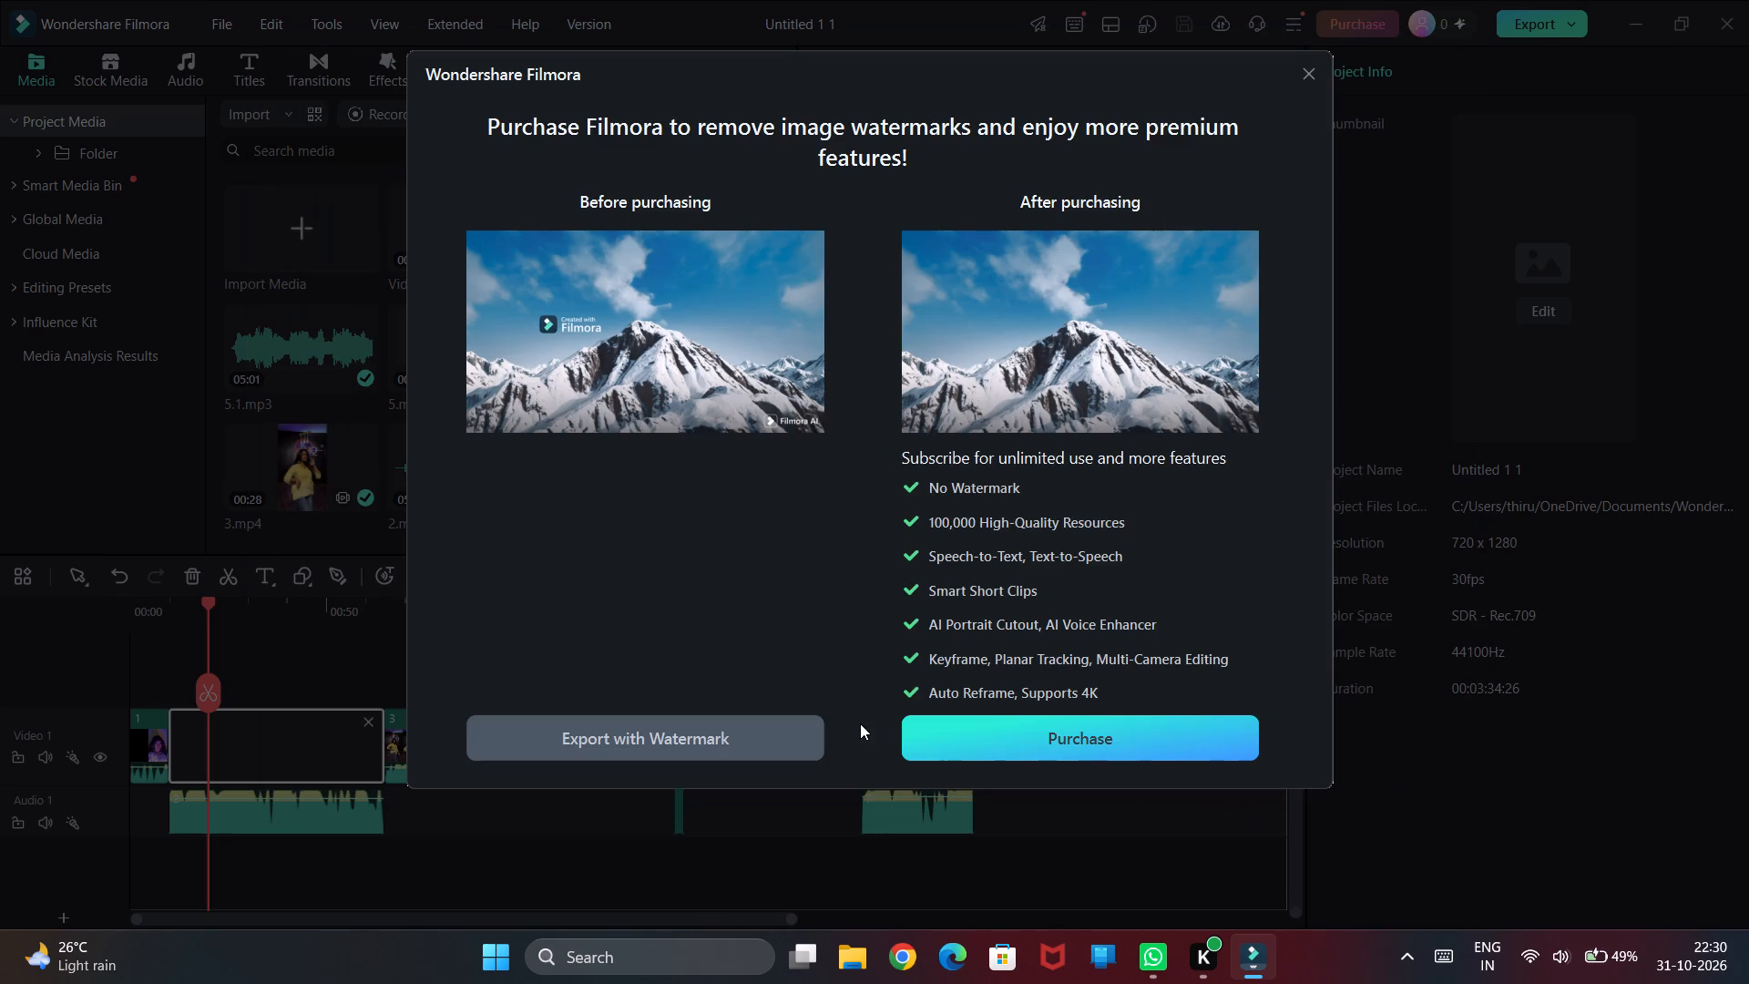
pyautogui.click(749, 741)
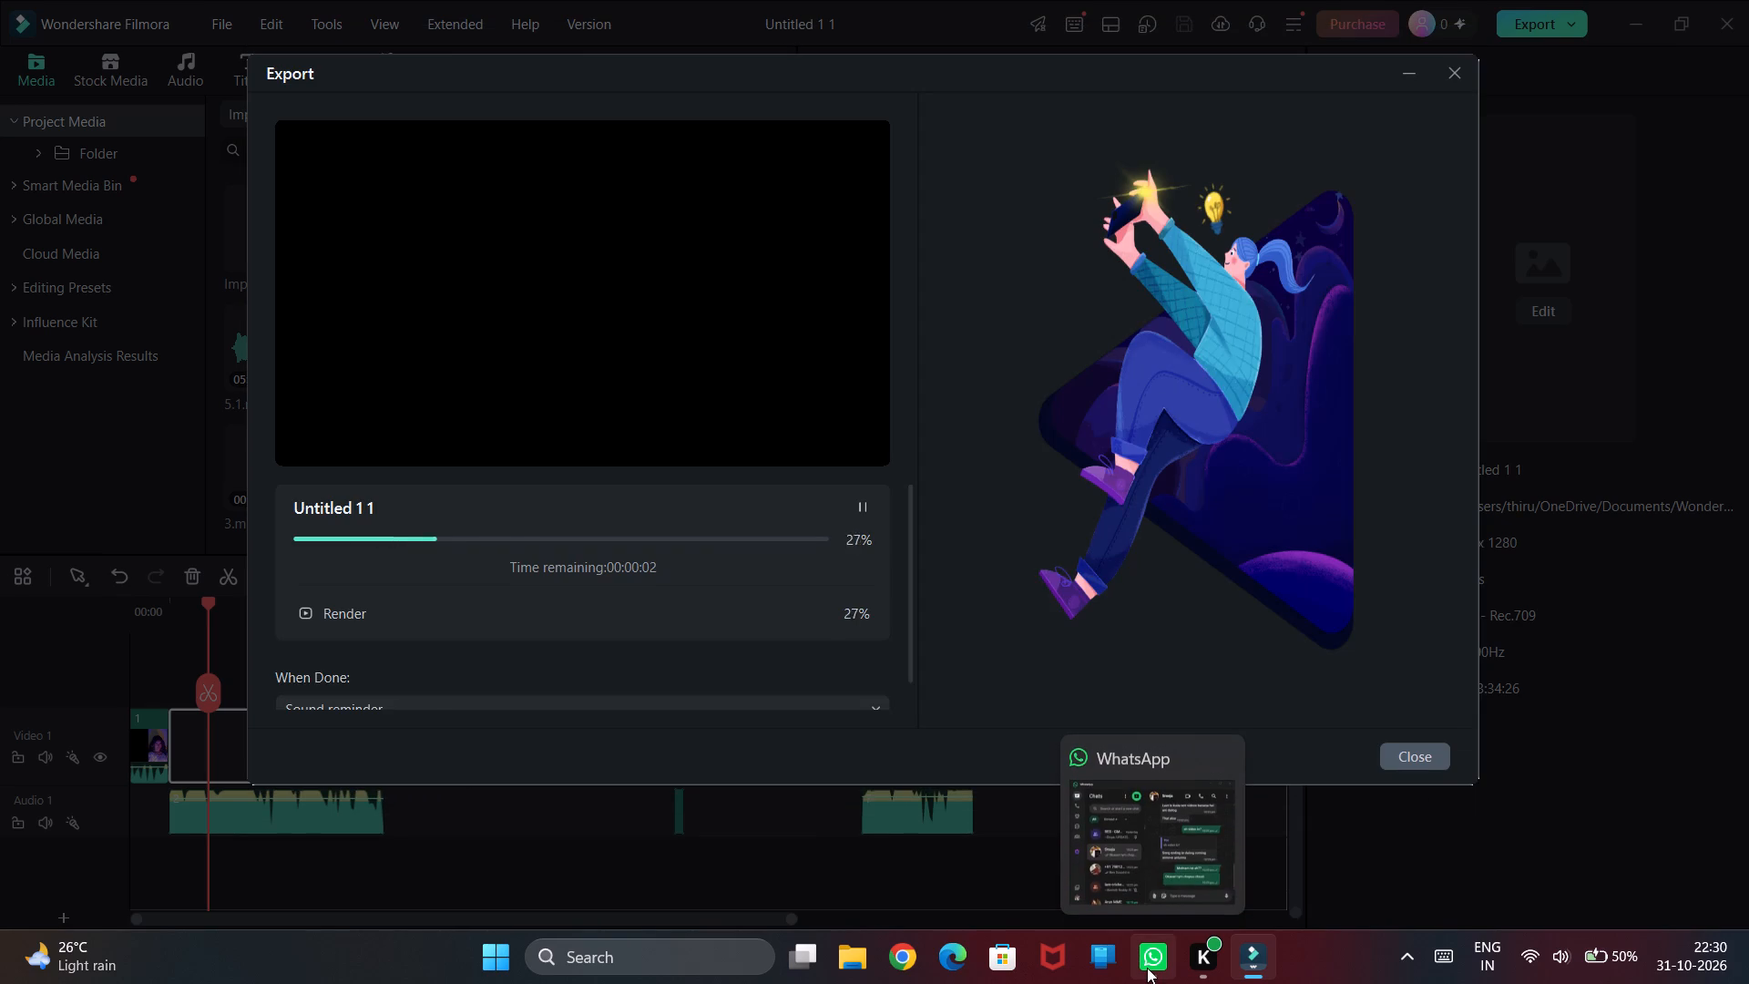
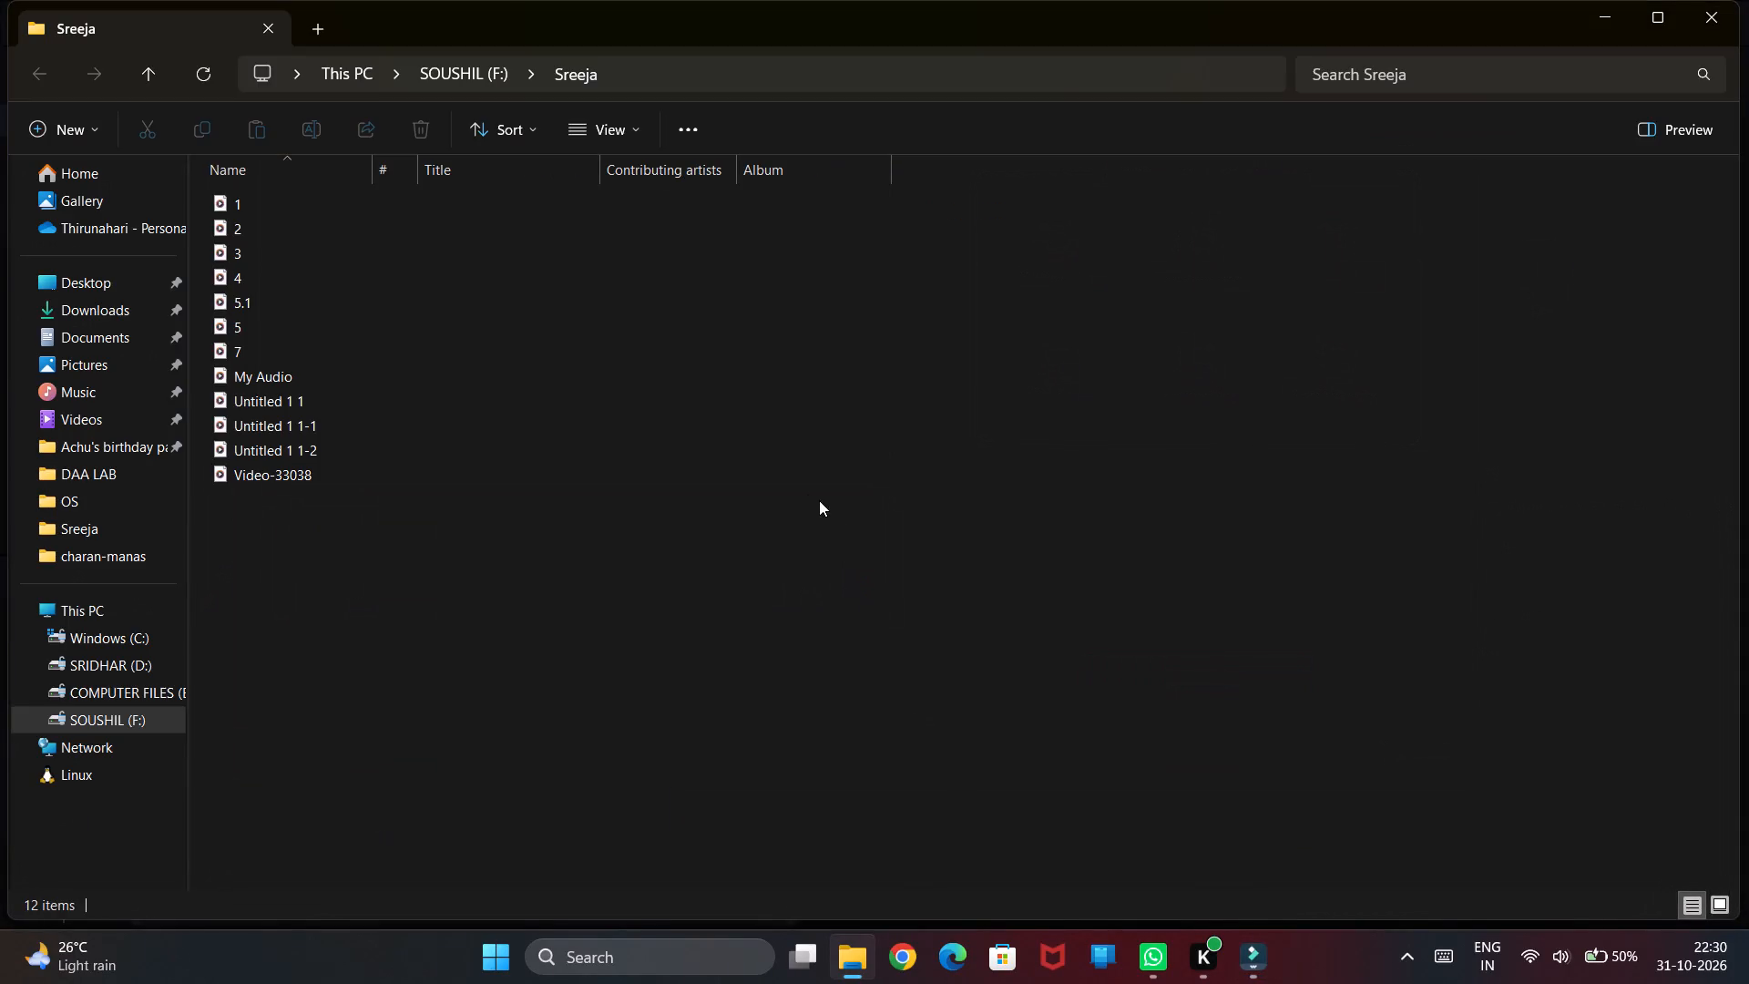
# Switch to the export folder in File Explorer and select the newly exported audio file Untitled 1 1-2.
pyautogui.hotkey('alt', 'Tab')
pyautogui.hotkey('alt', 'Tab')
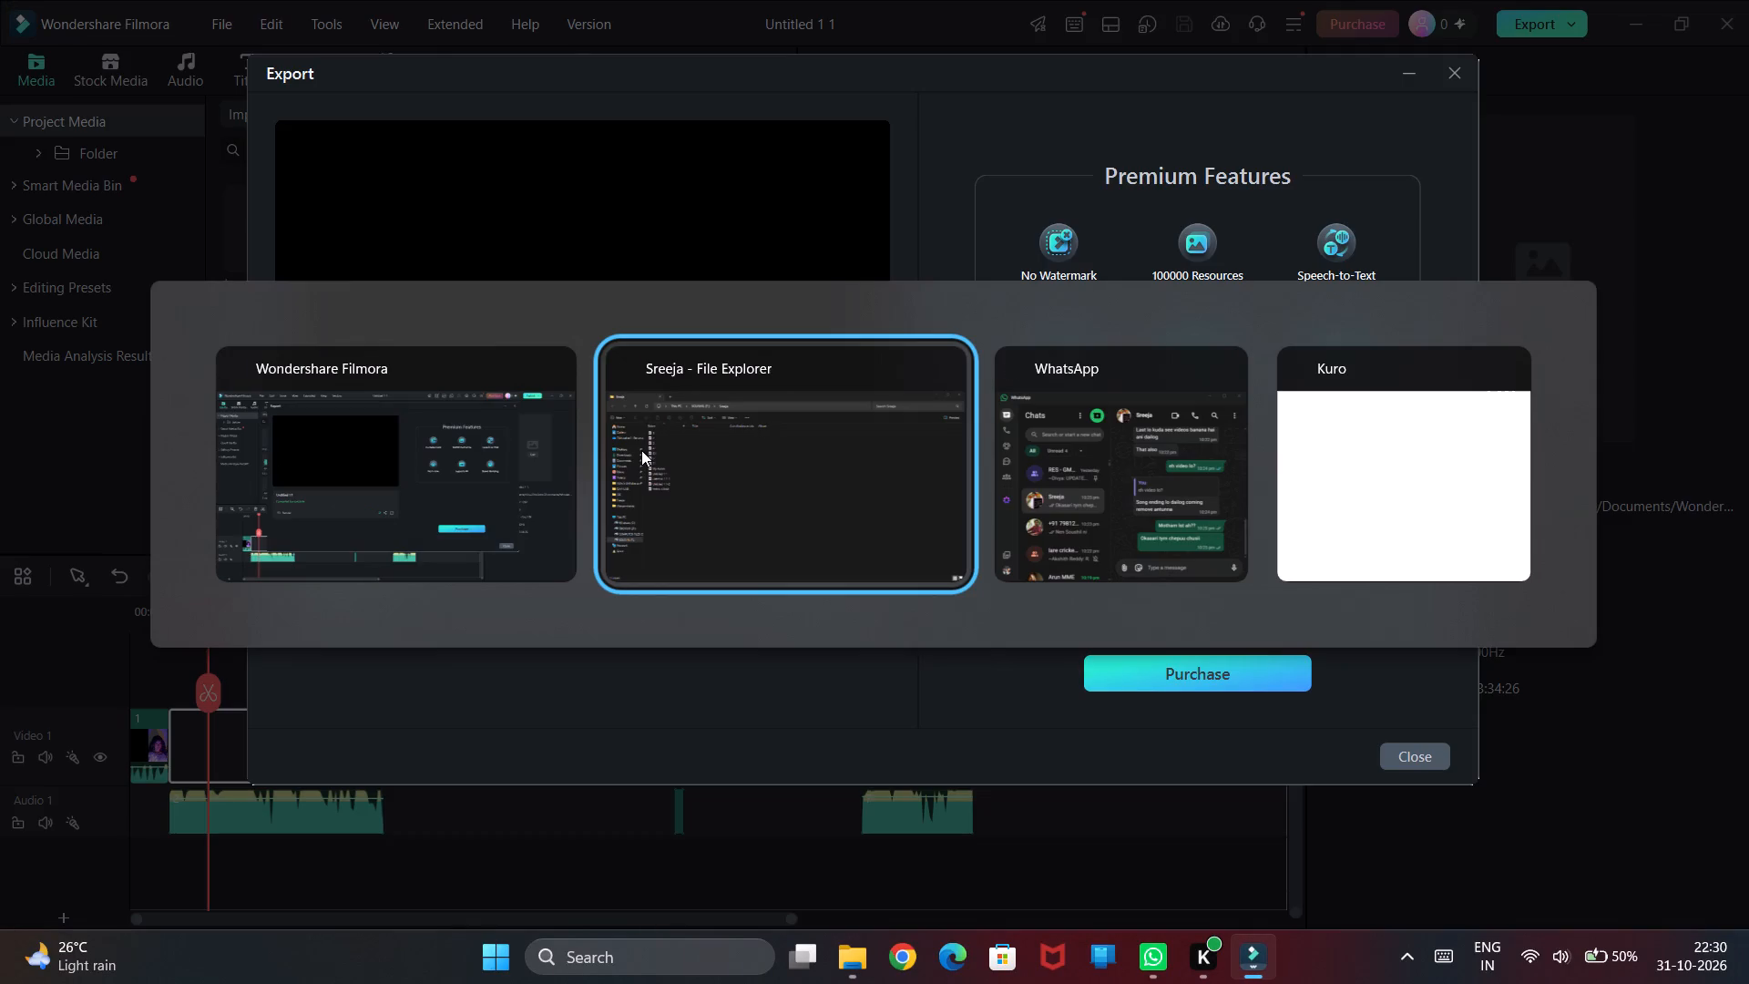
pyautogui.hotkey('alt', 'Tab')
pyautogui.hotkey('alt', 'Tab')
pyautogui.hotkey('alt', 'Tab')
pyautogui.hotkey('alt', 'Tab')
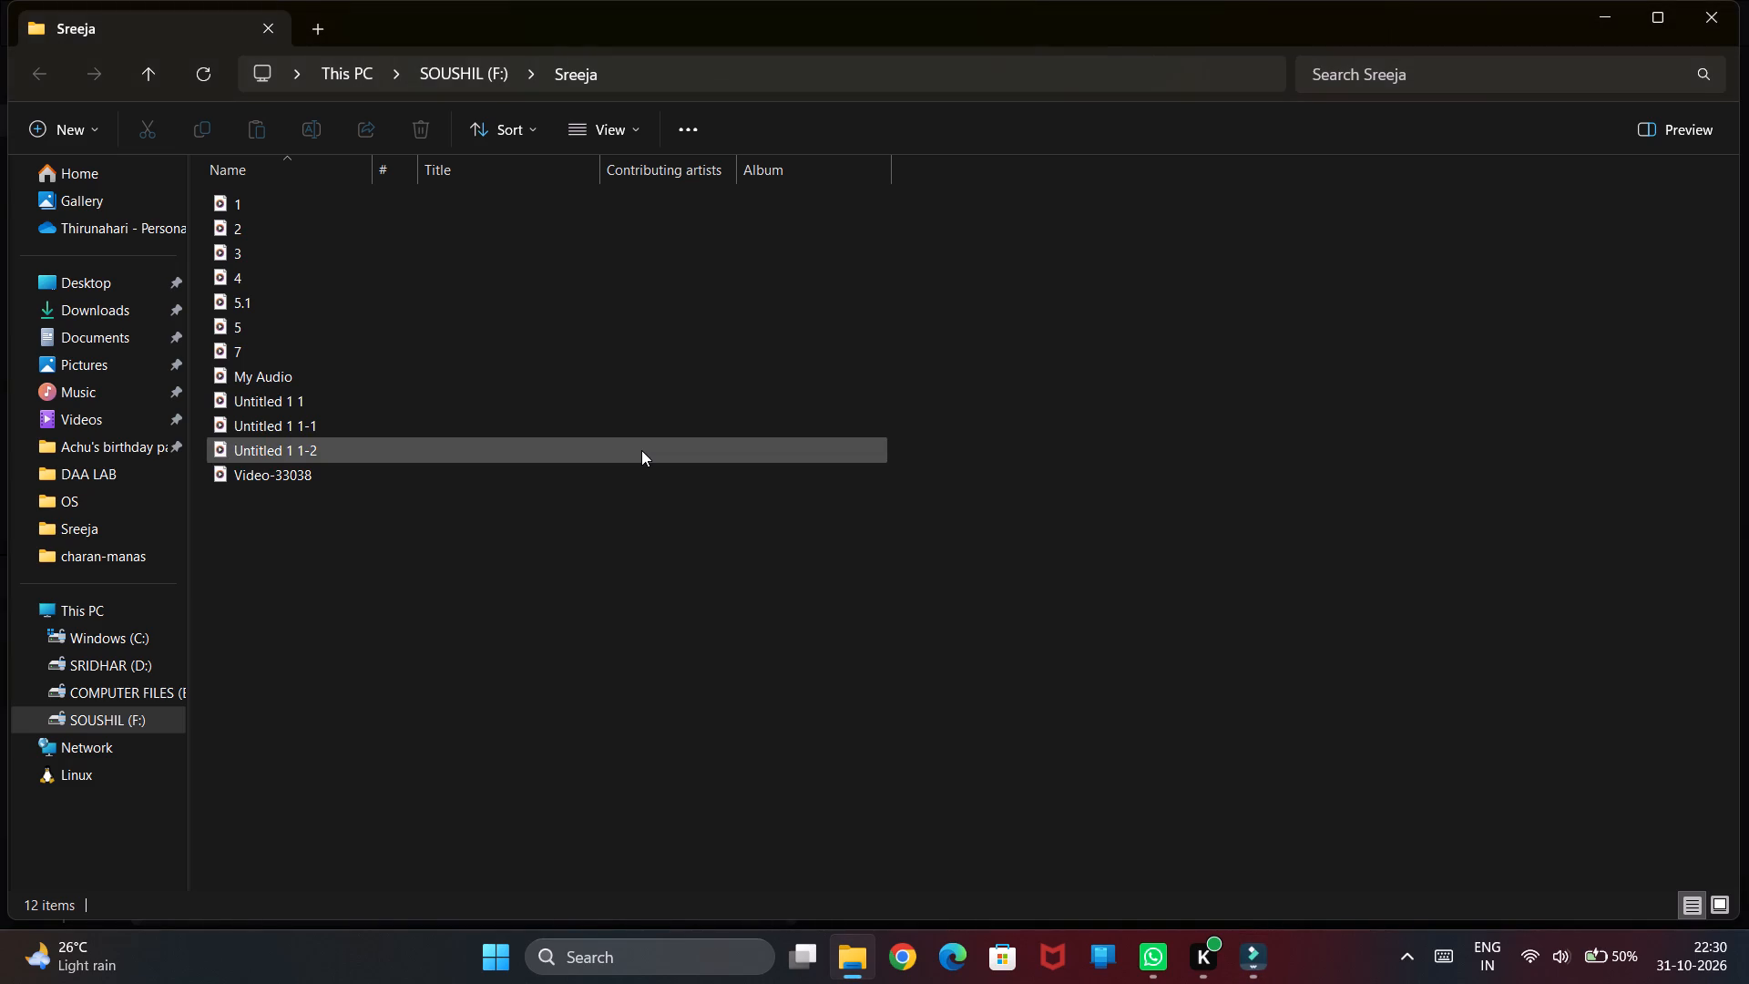
pyautogui.moveTo(641, 450); pyautogui.dragTo(828, 454)
pyautogui.click(828, 454)
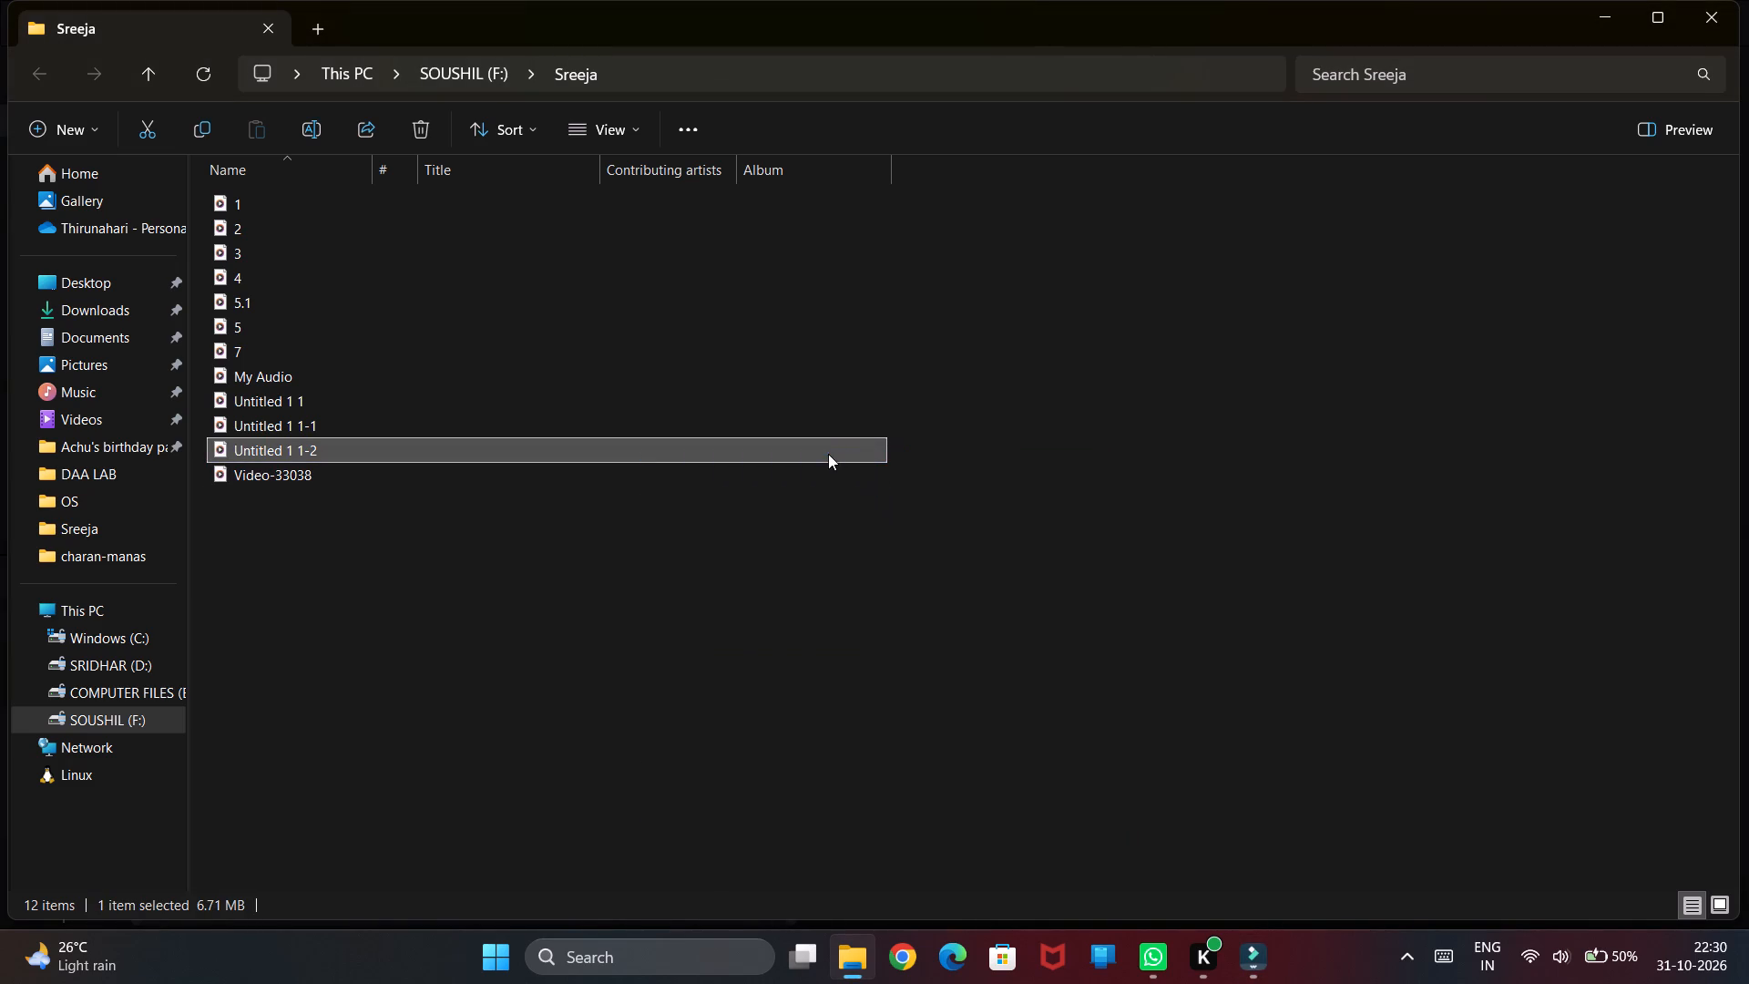
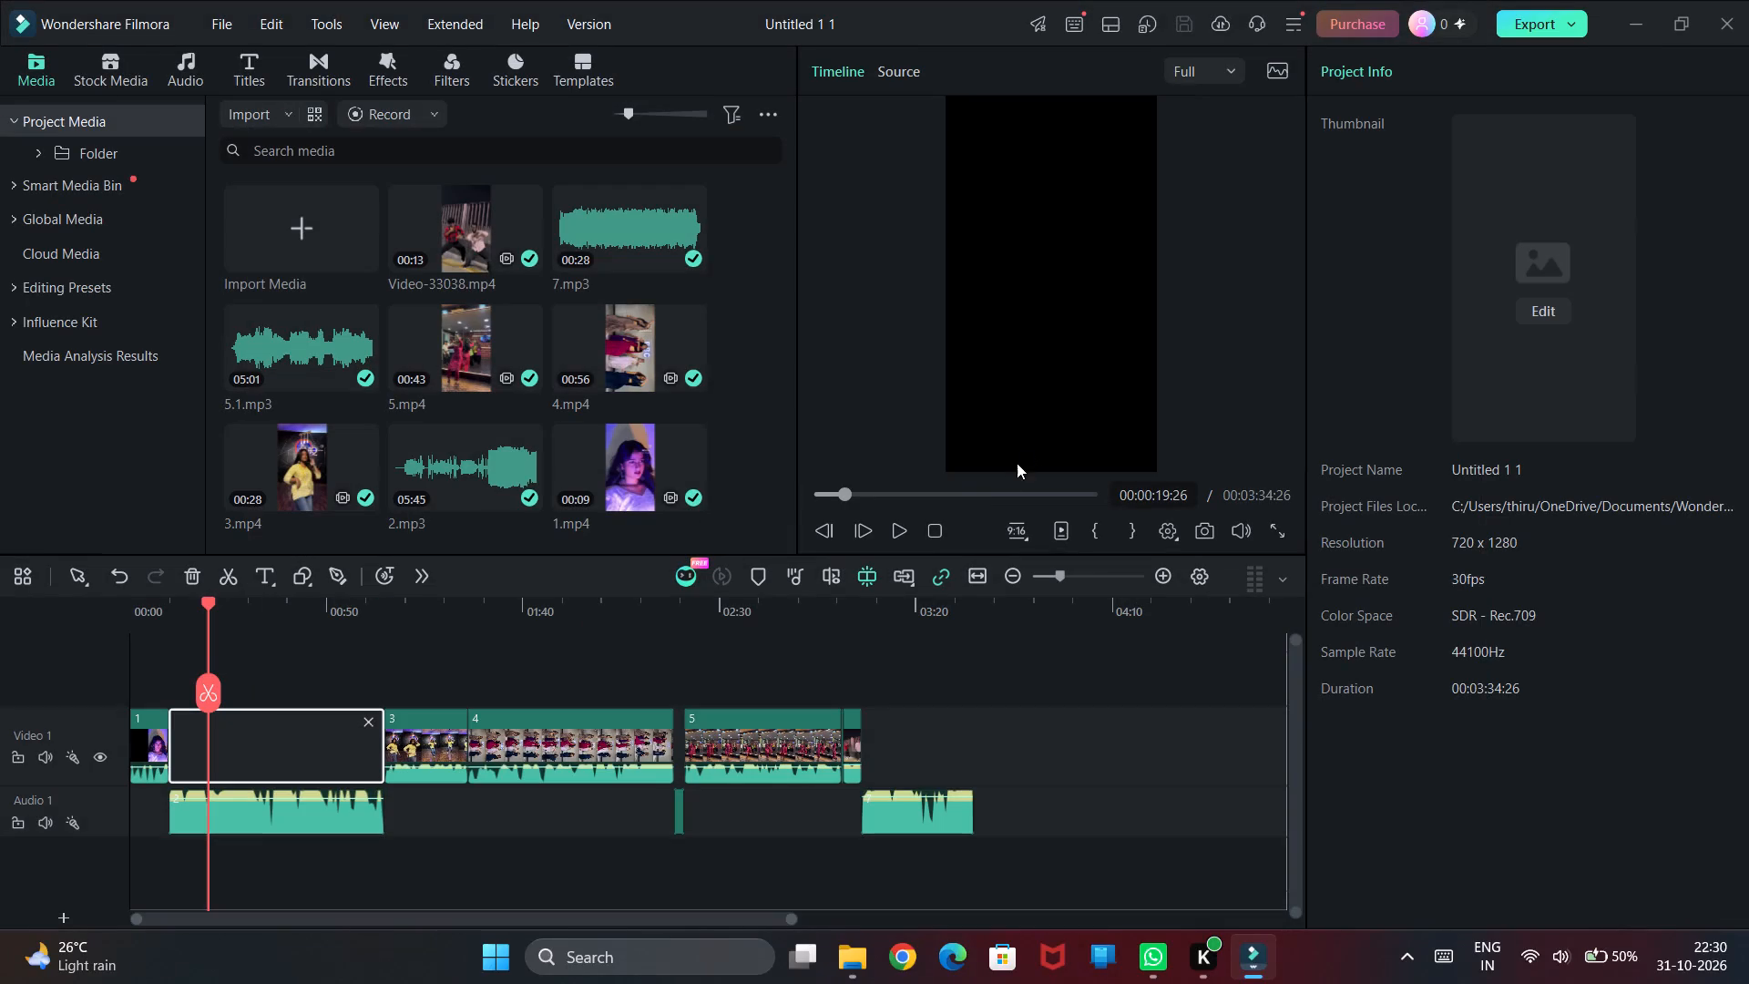
# Move the playhead to the end of the timeline to check where the medley finishes.
pyautogui.moveTo(982, 497); pyautogui.dragTo(1131, 497)
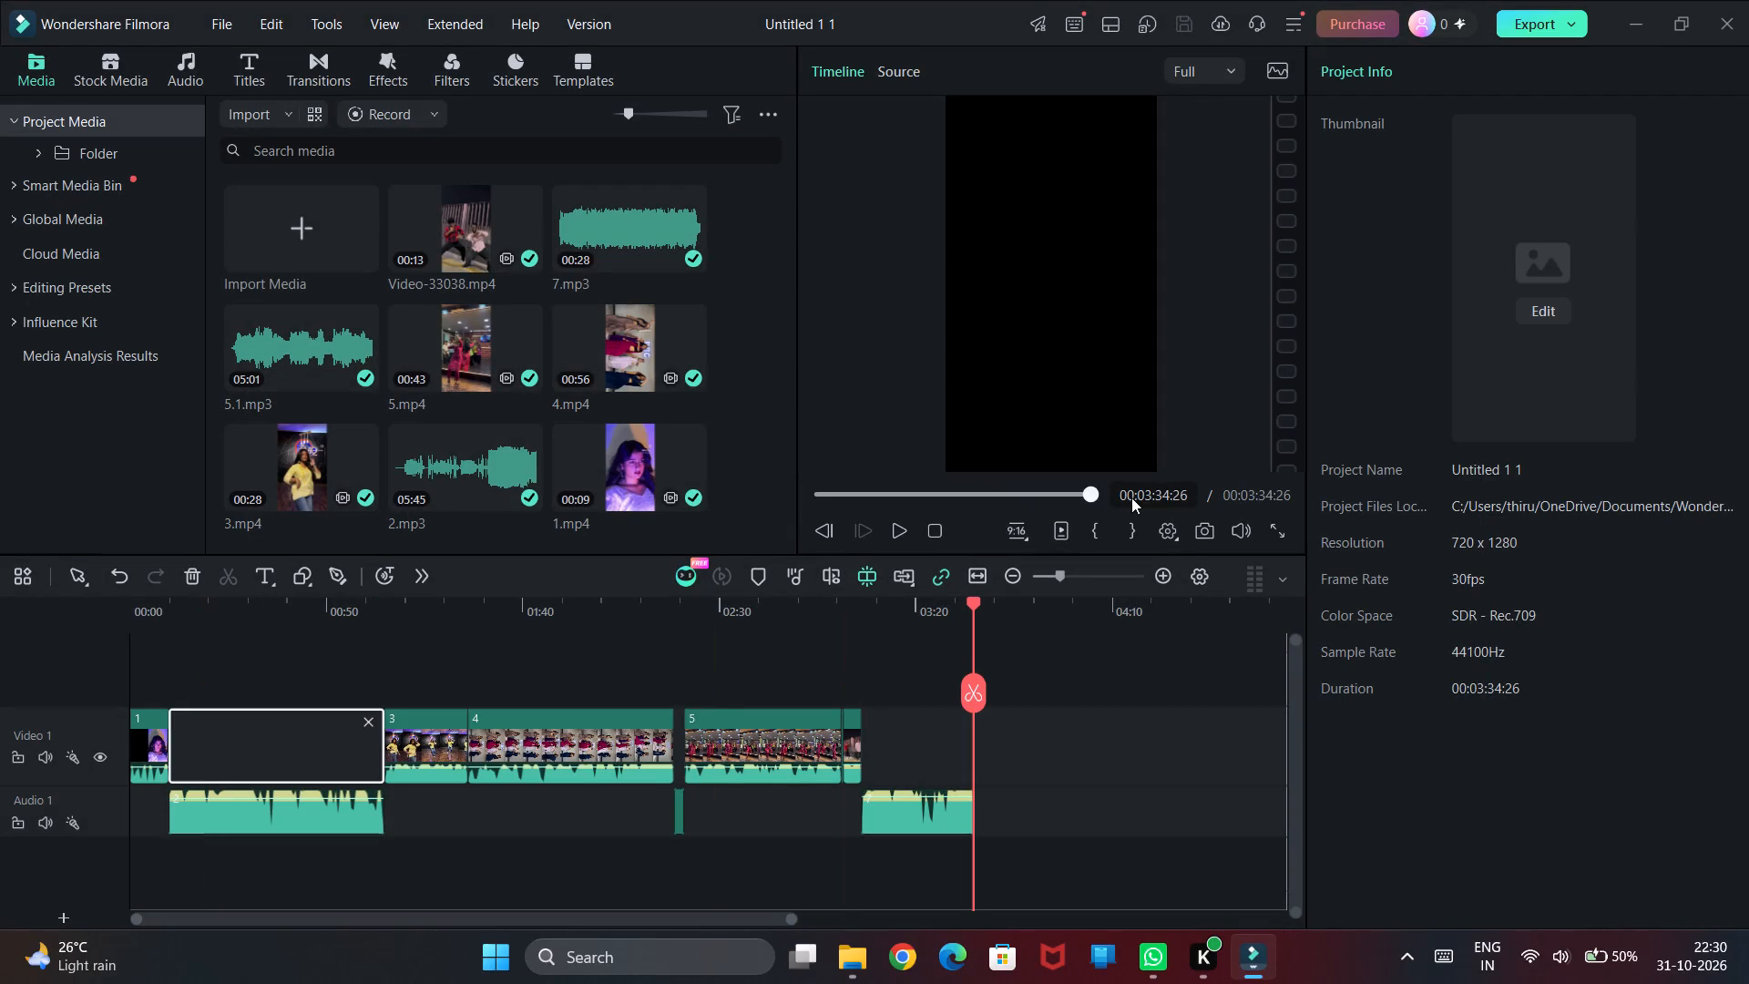
pyautogui.moveTo(1131, 497); pyautogui.dragTo(1165, 492)
# Switch to the Sreeja folder in File Explorer, play the exported file Untitled 1 1-2, and skip near its end to check the ending.
pyautogui.hotkey('alt', 'Tab')
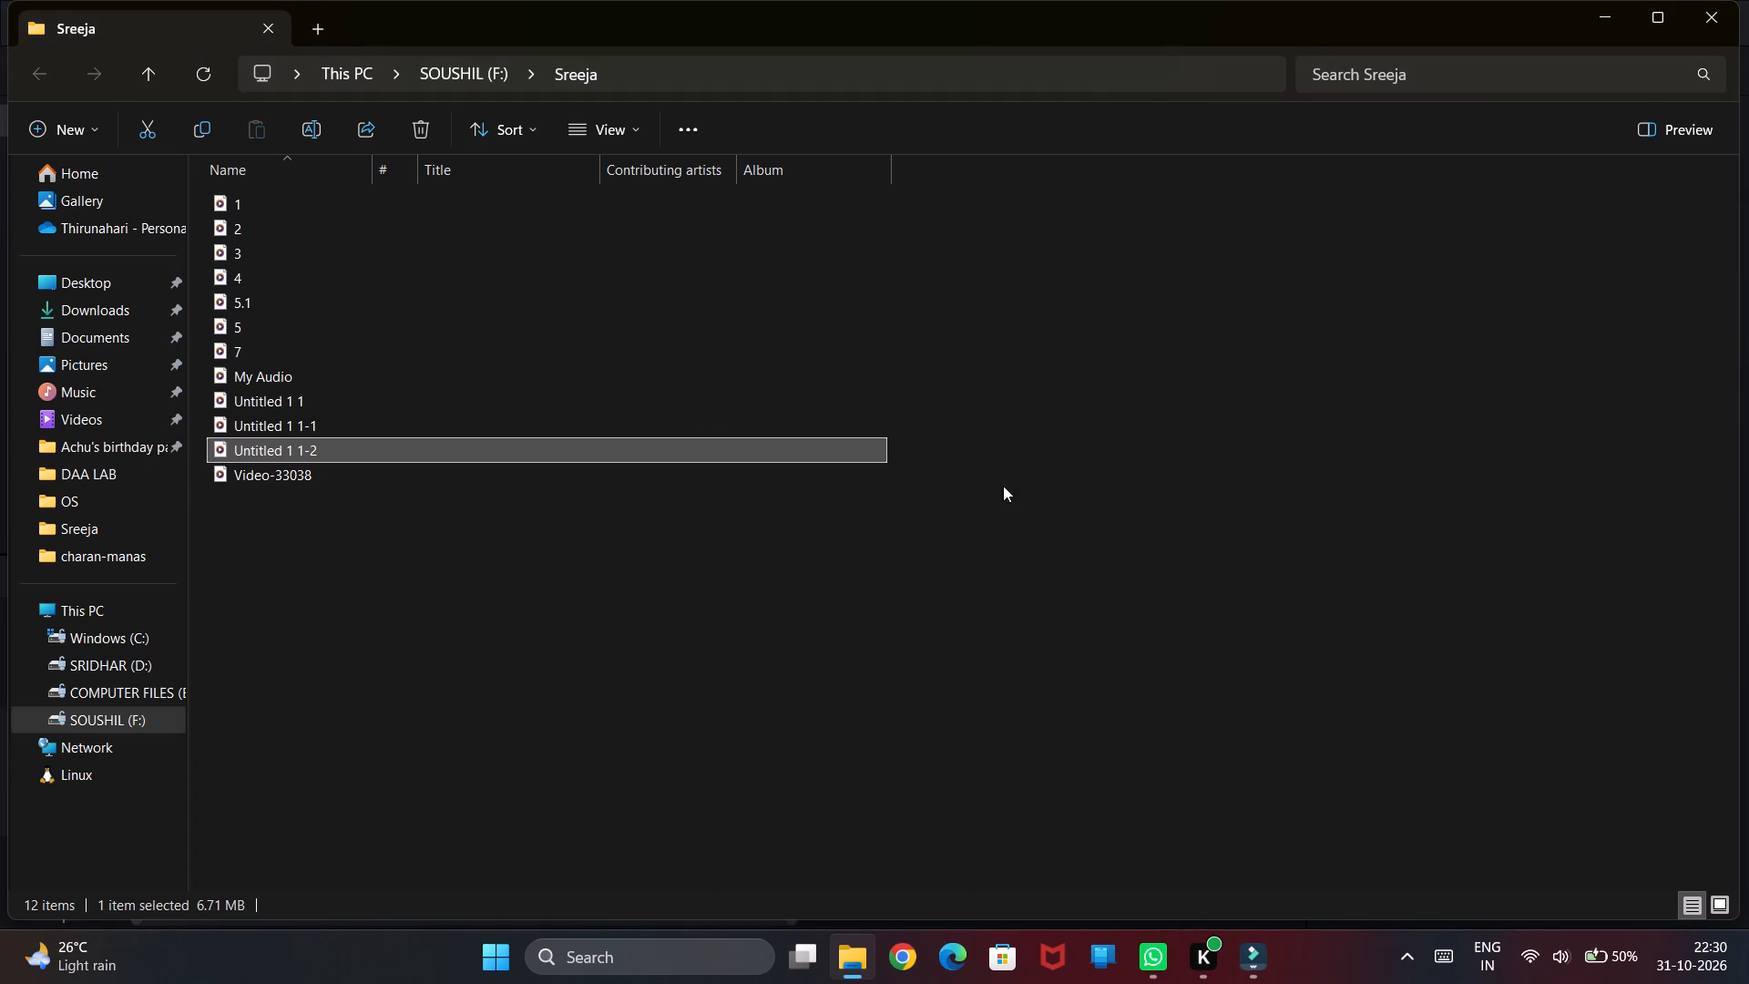
pyautogui.doubleClick(810, 443)
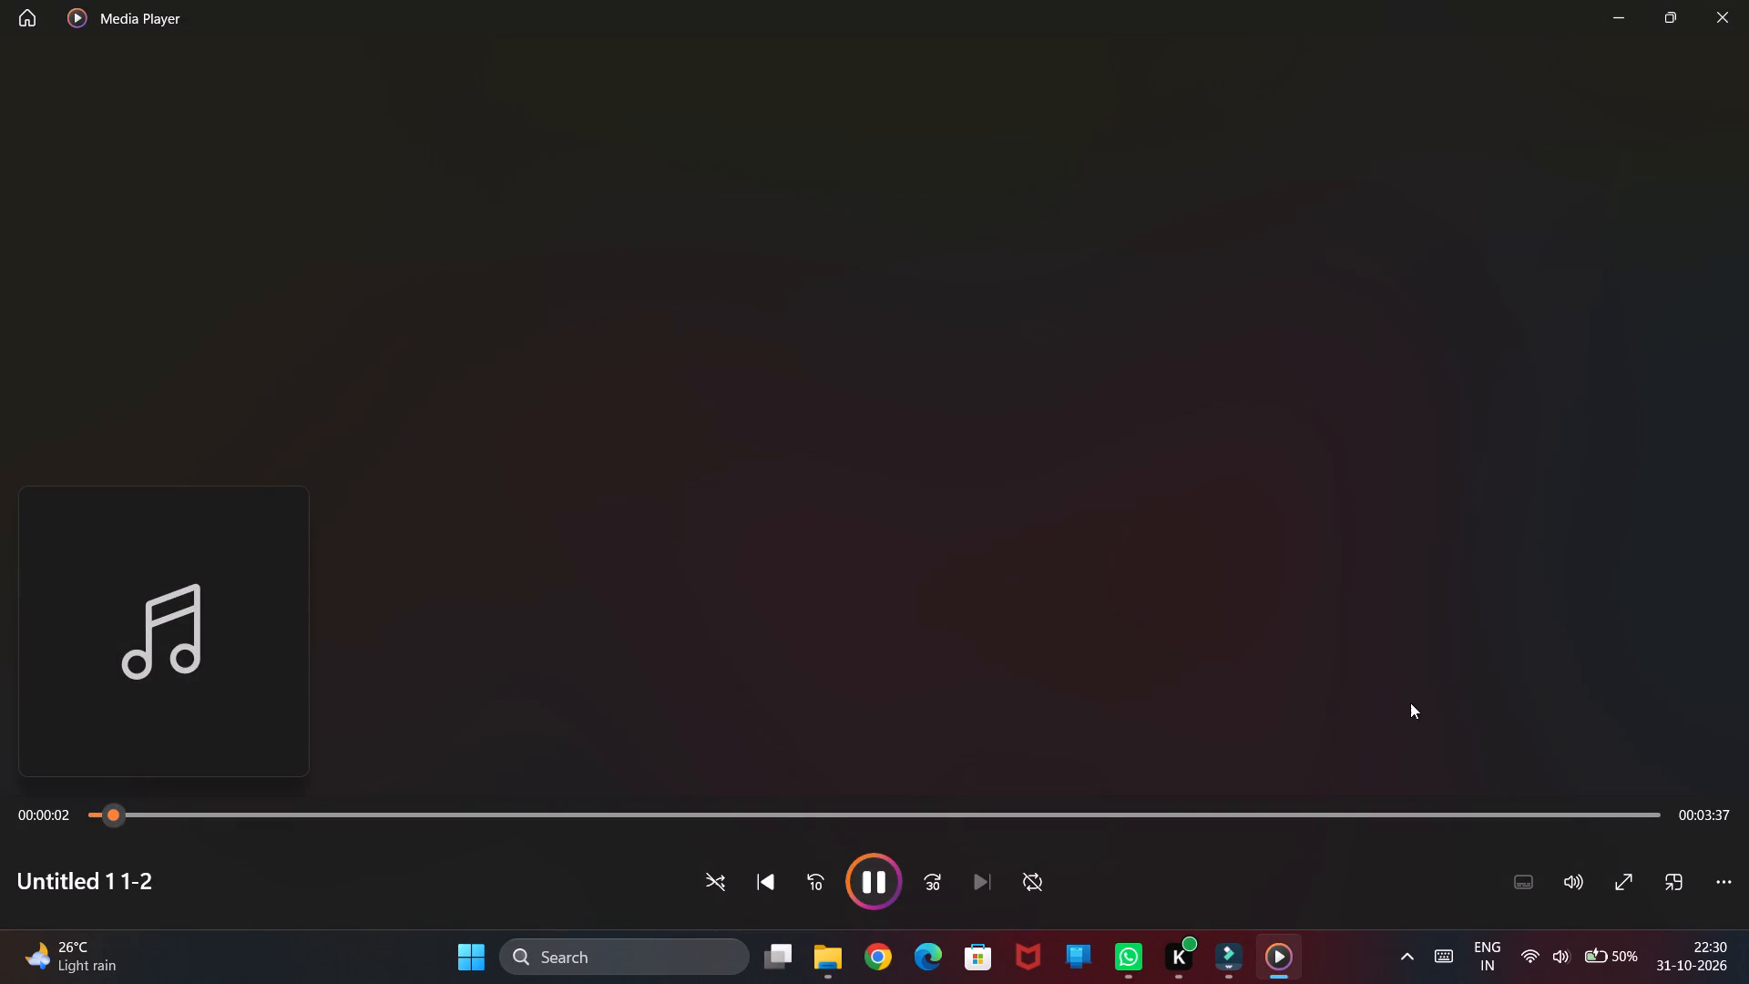
pyautogui.click(1623, 815)
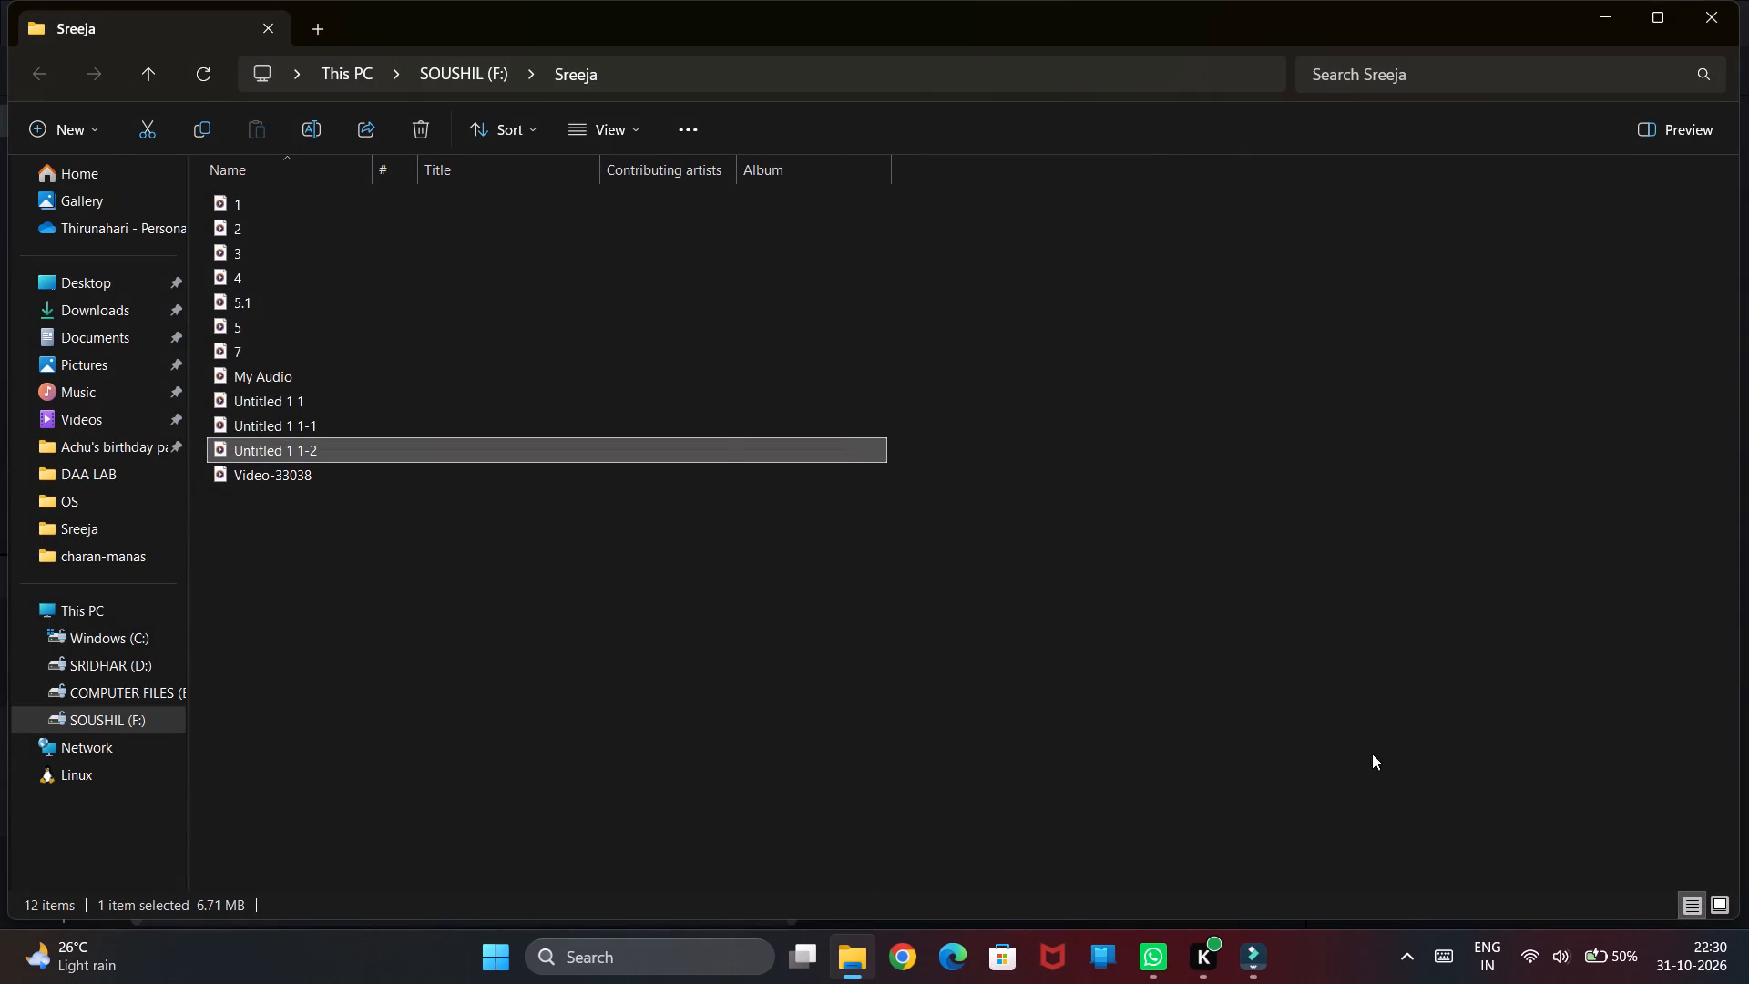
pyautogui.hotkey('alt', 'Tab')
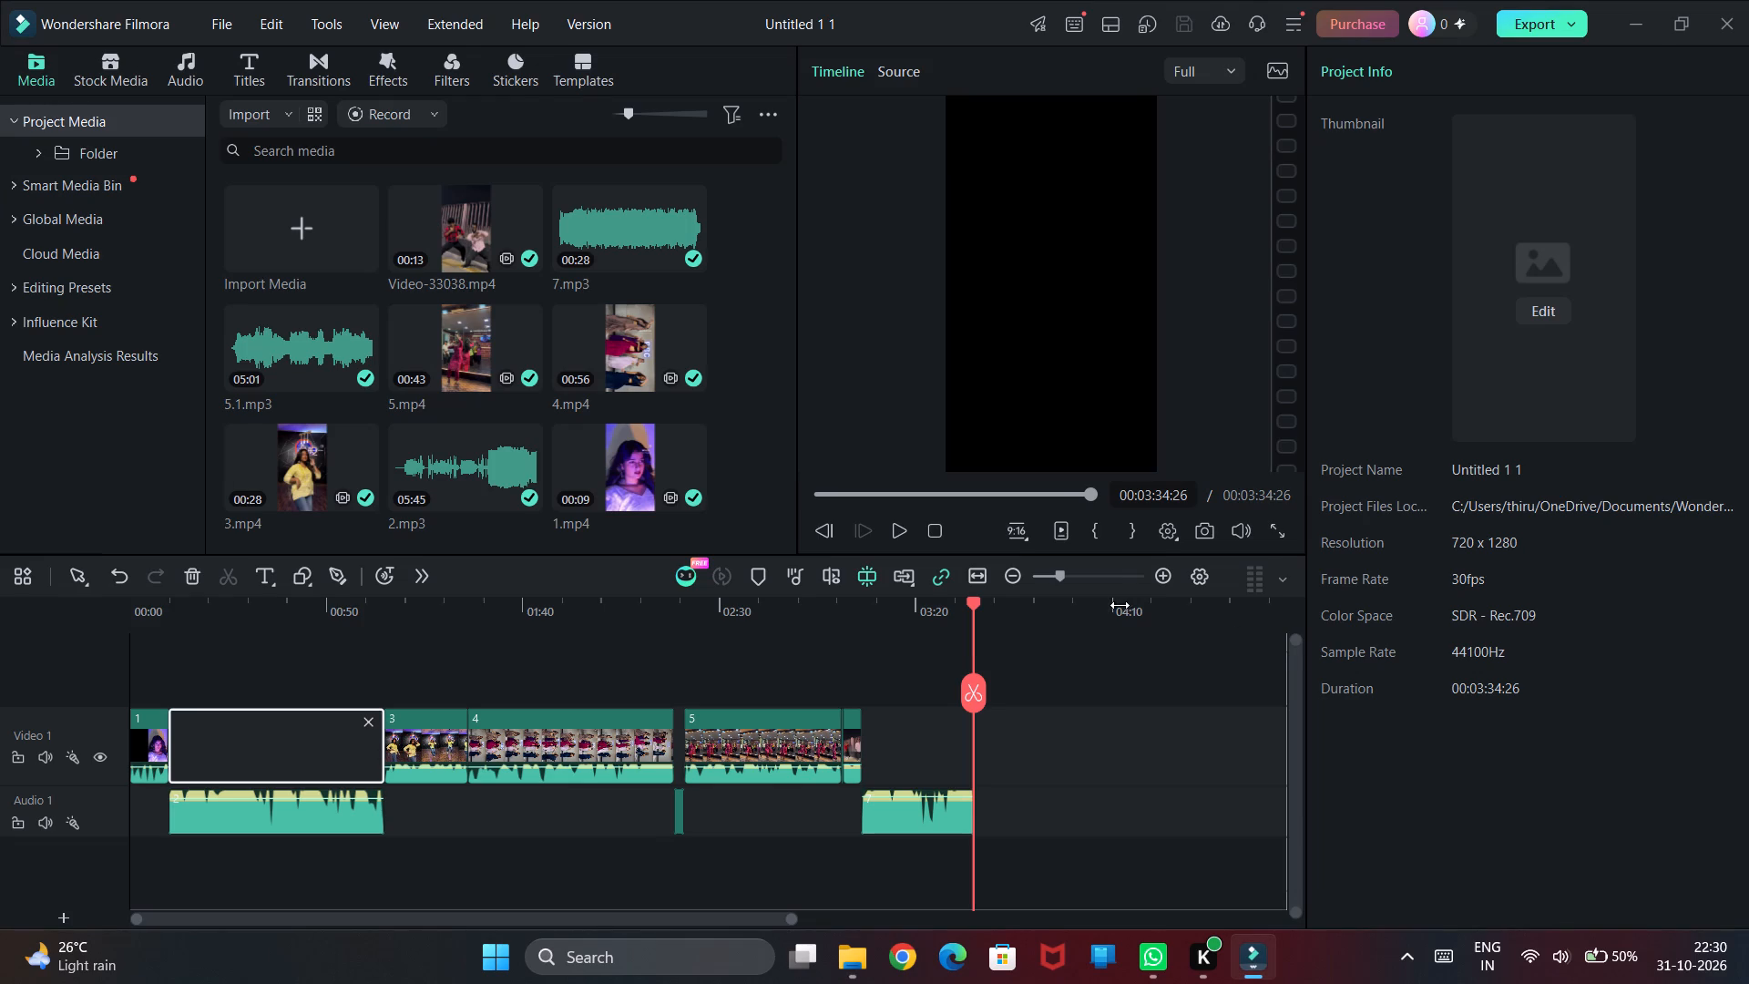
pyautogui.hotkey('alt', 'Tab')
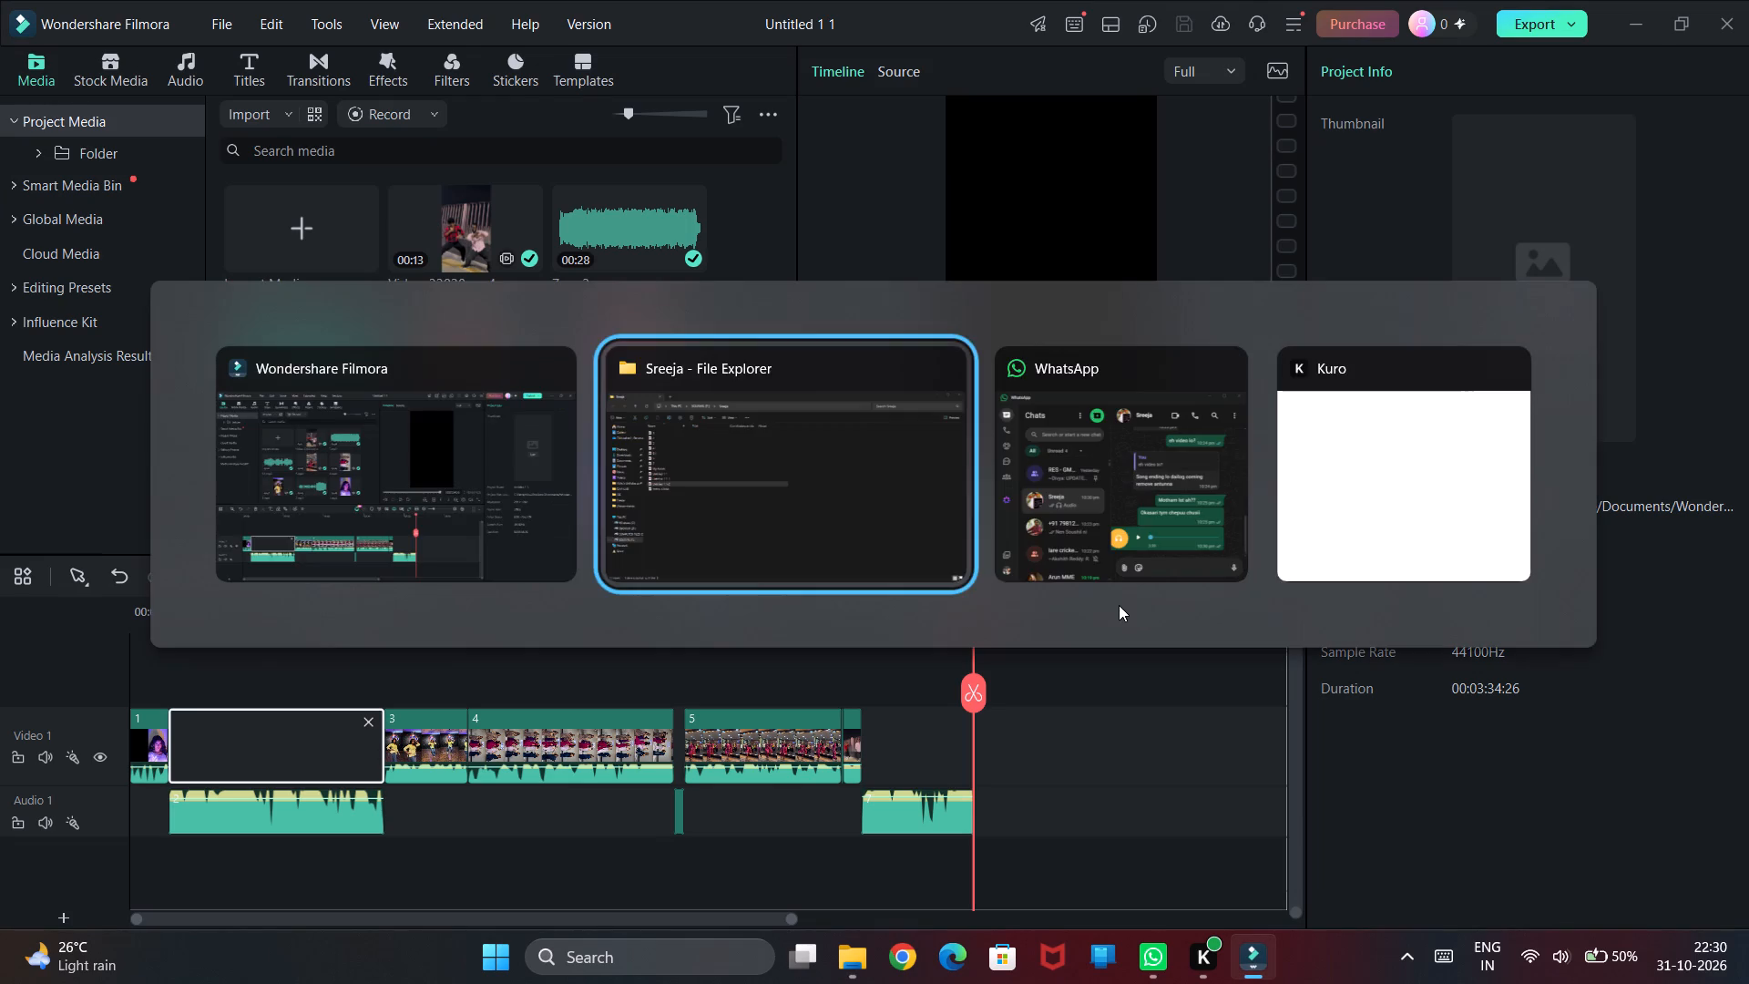
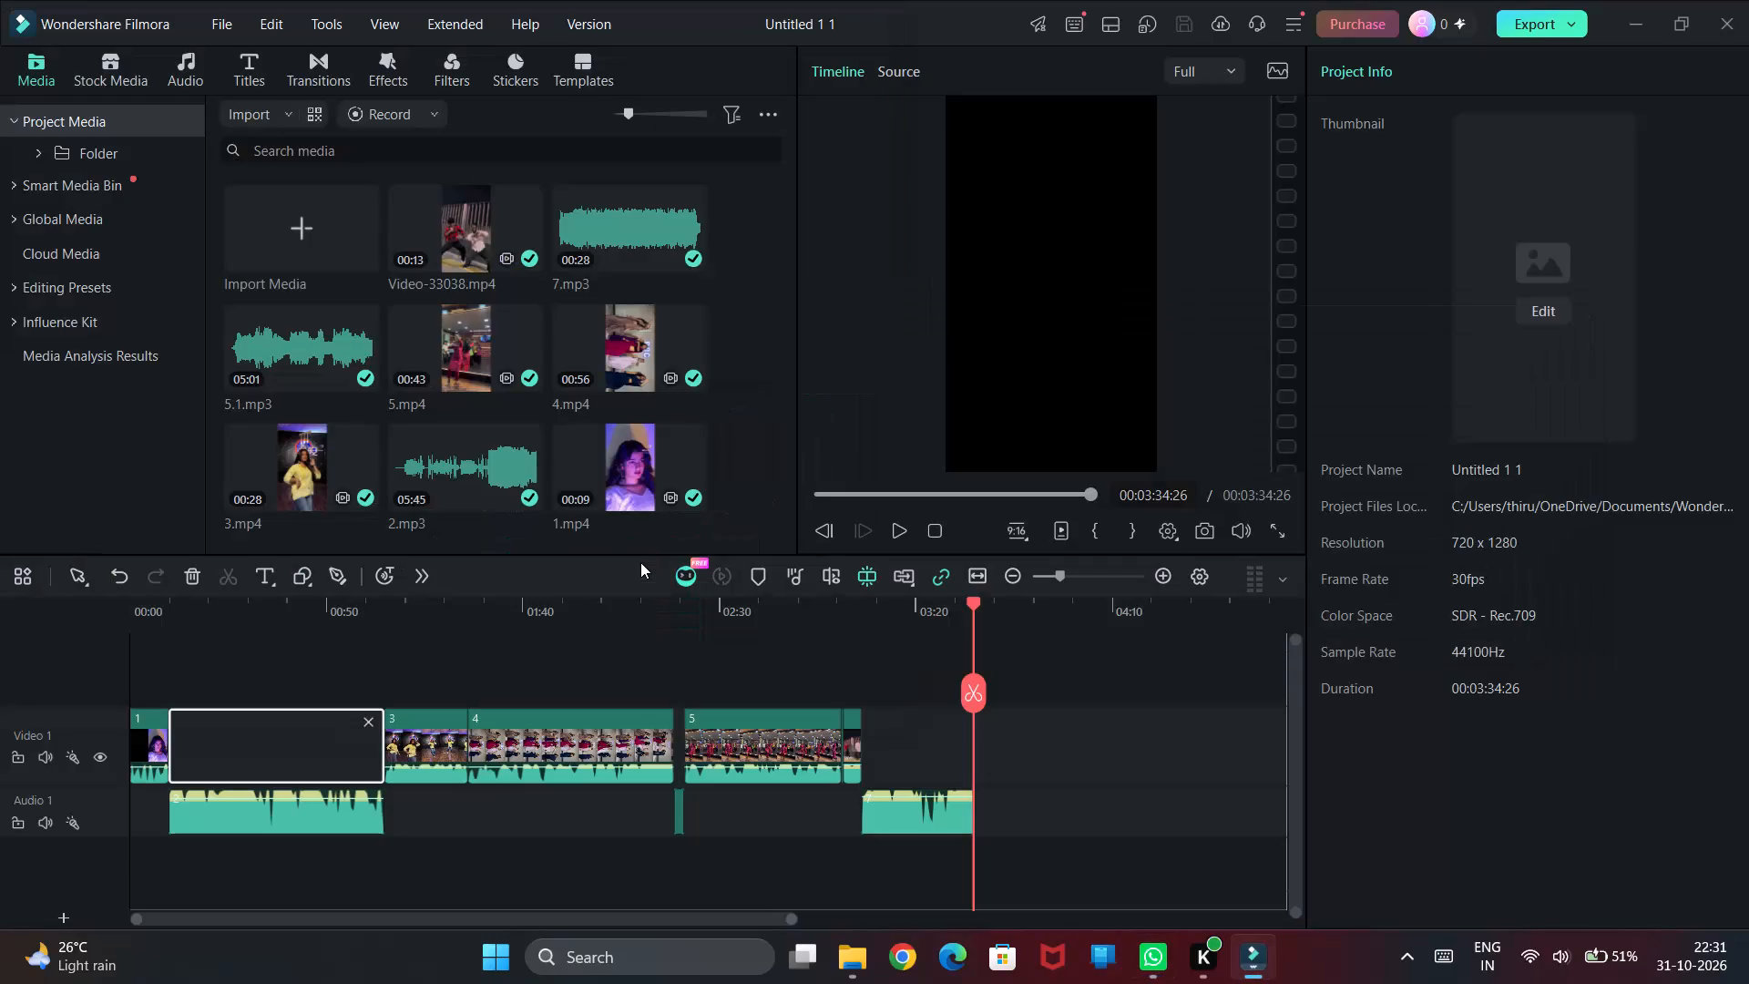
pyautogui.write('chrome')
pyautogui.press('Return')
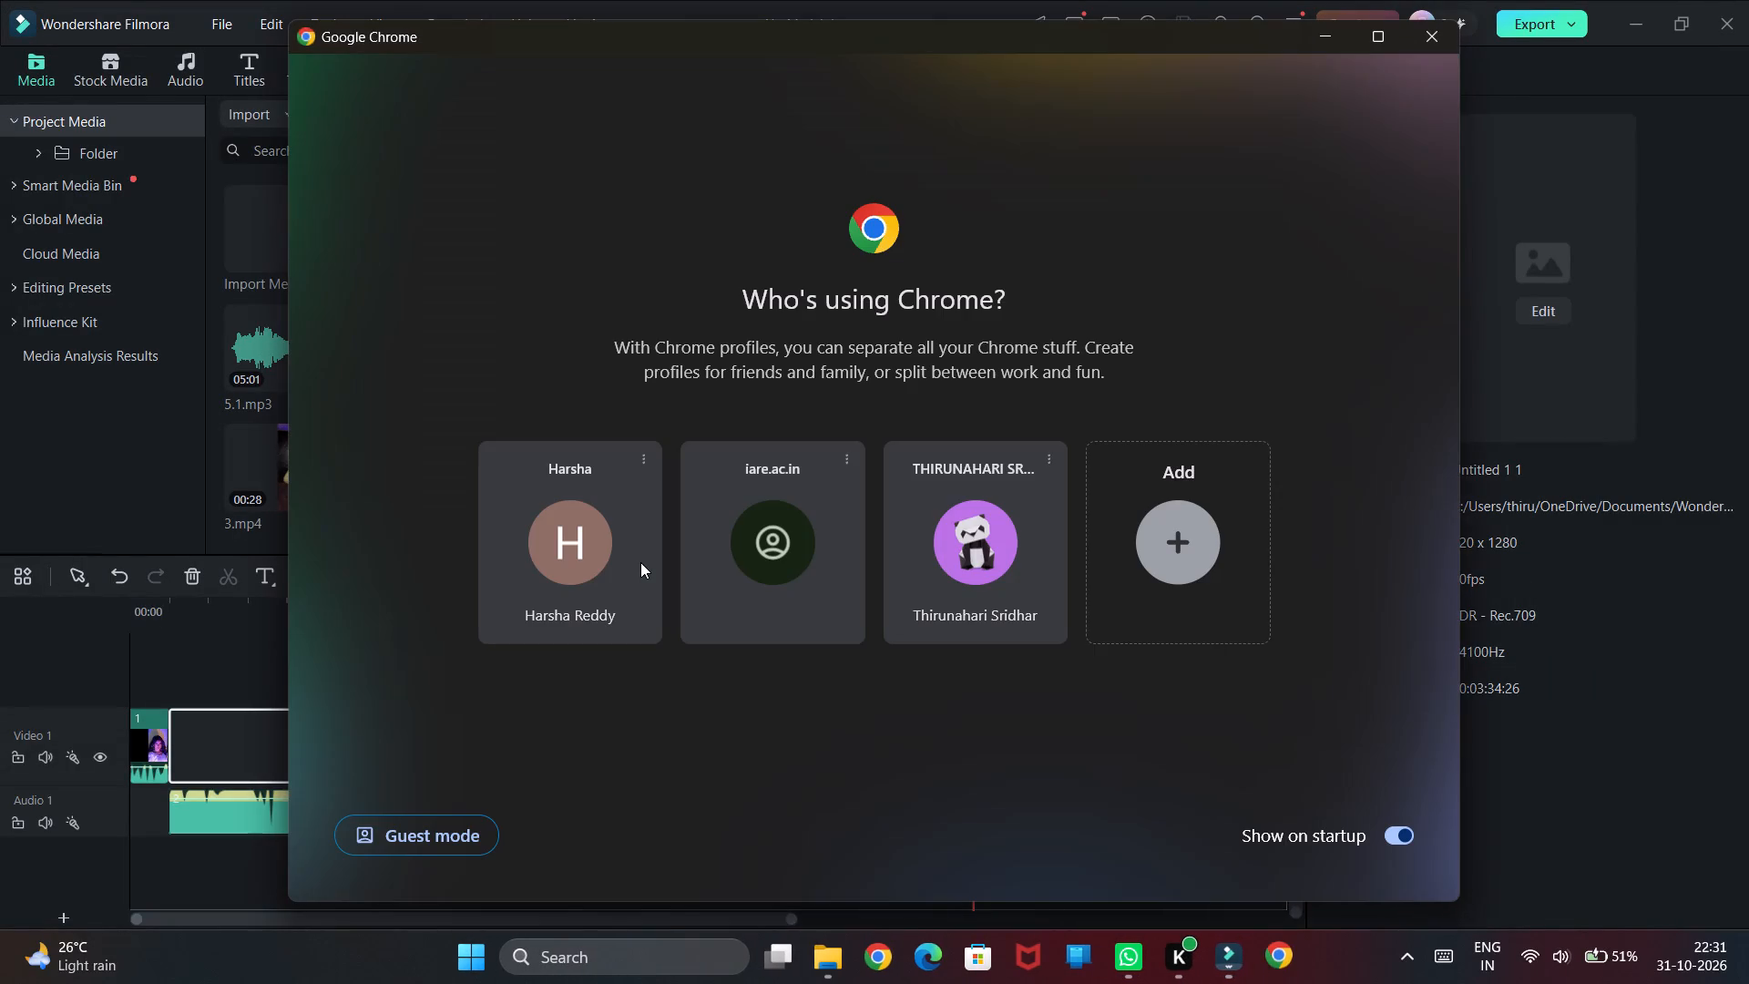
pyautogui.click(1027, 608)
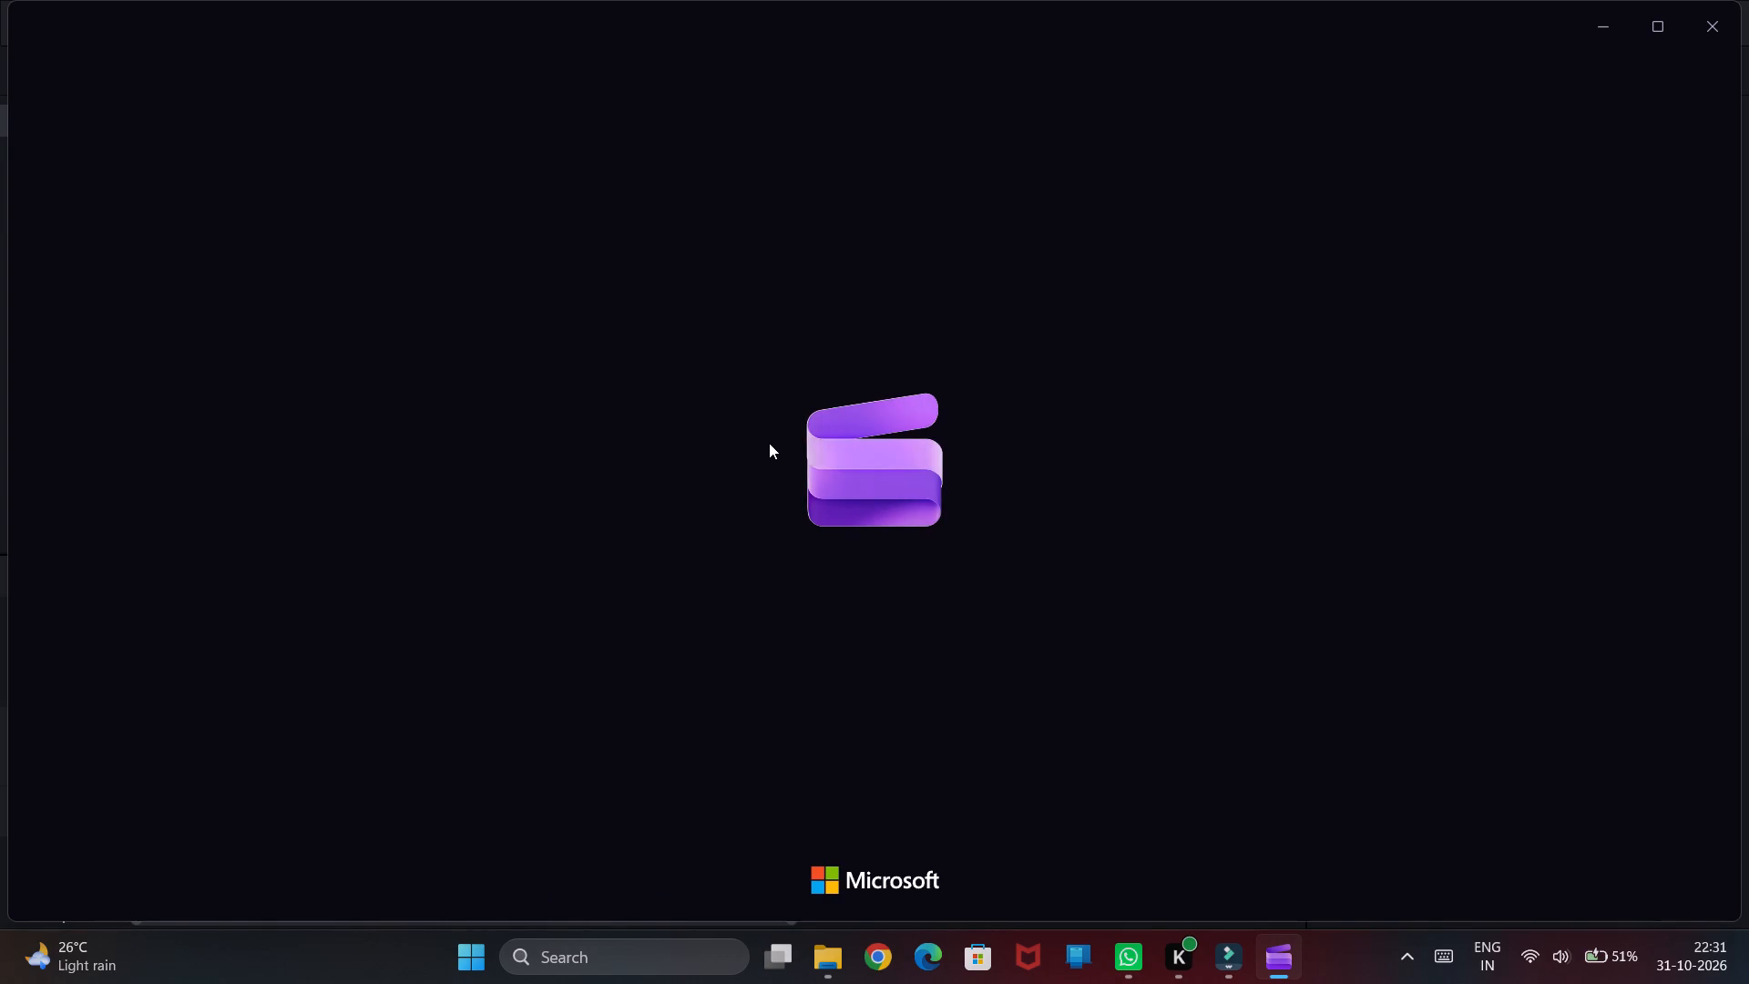
pyautogui.click(1668, 43)
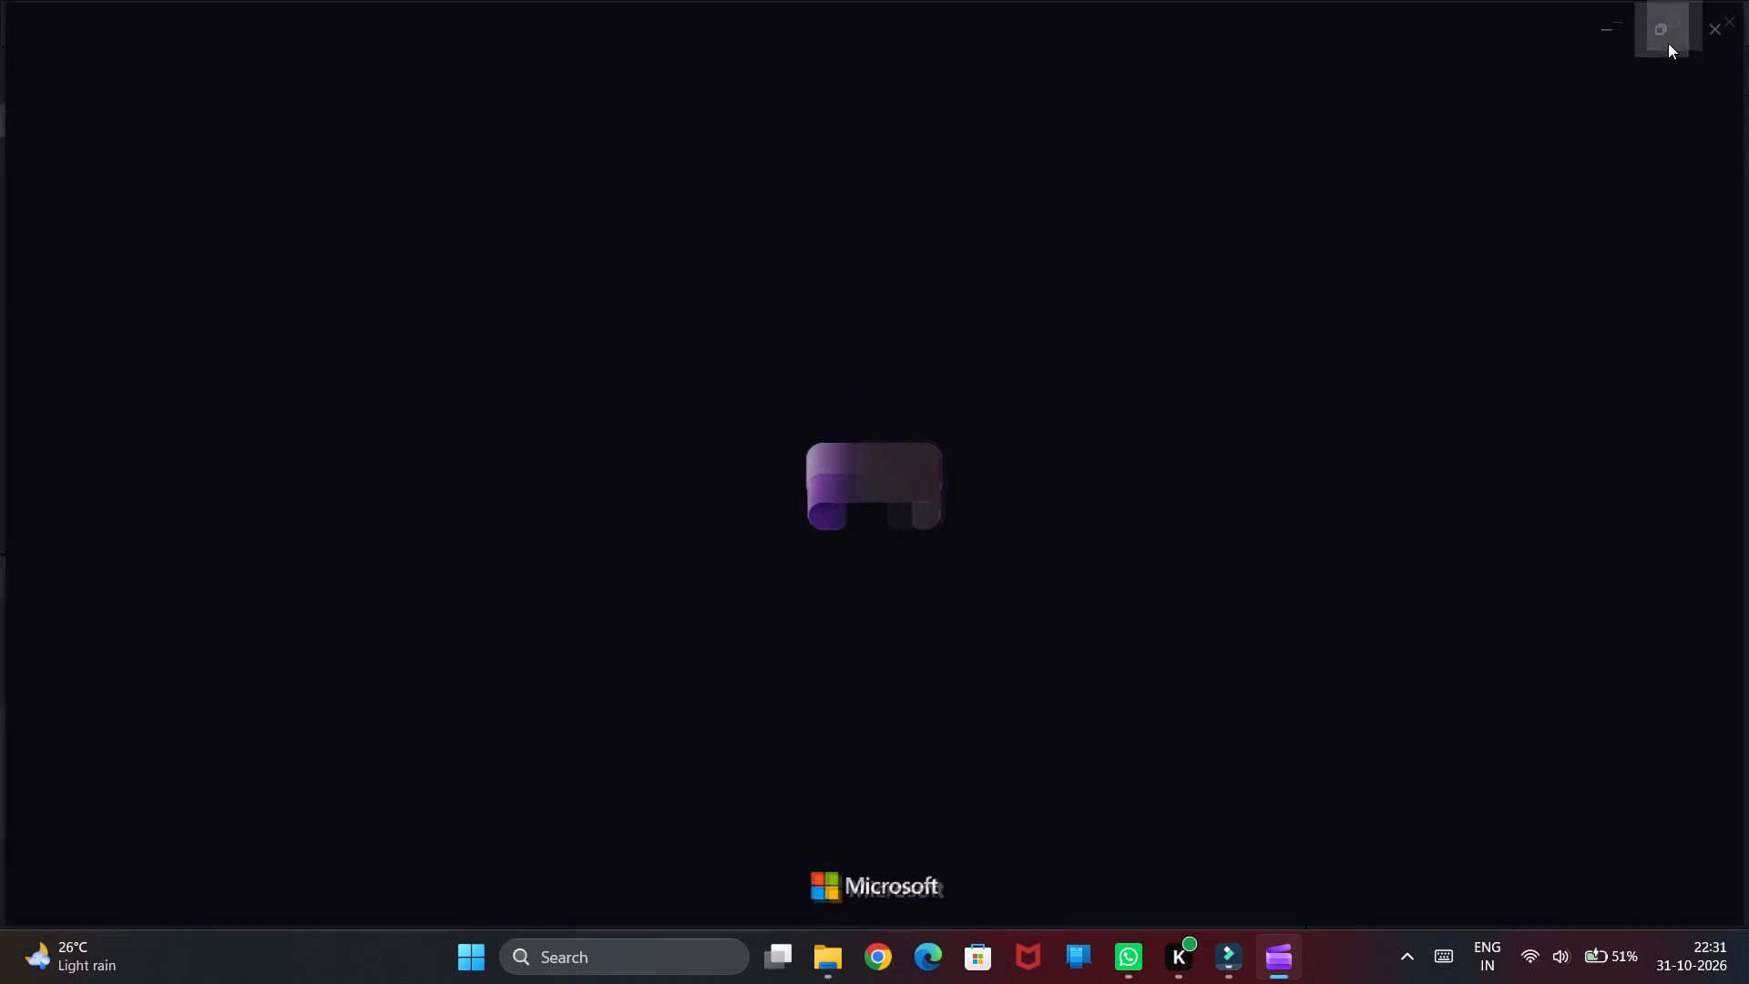
# Switch back to Filmora, save the Untitled 1 1 project, and close both the editor and the Filmora start window.
pyautogui.click(1399, 952)
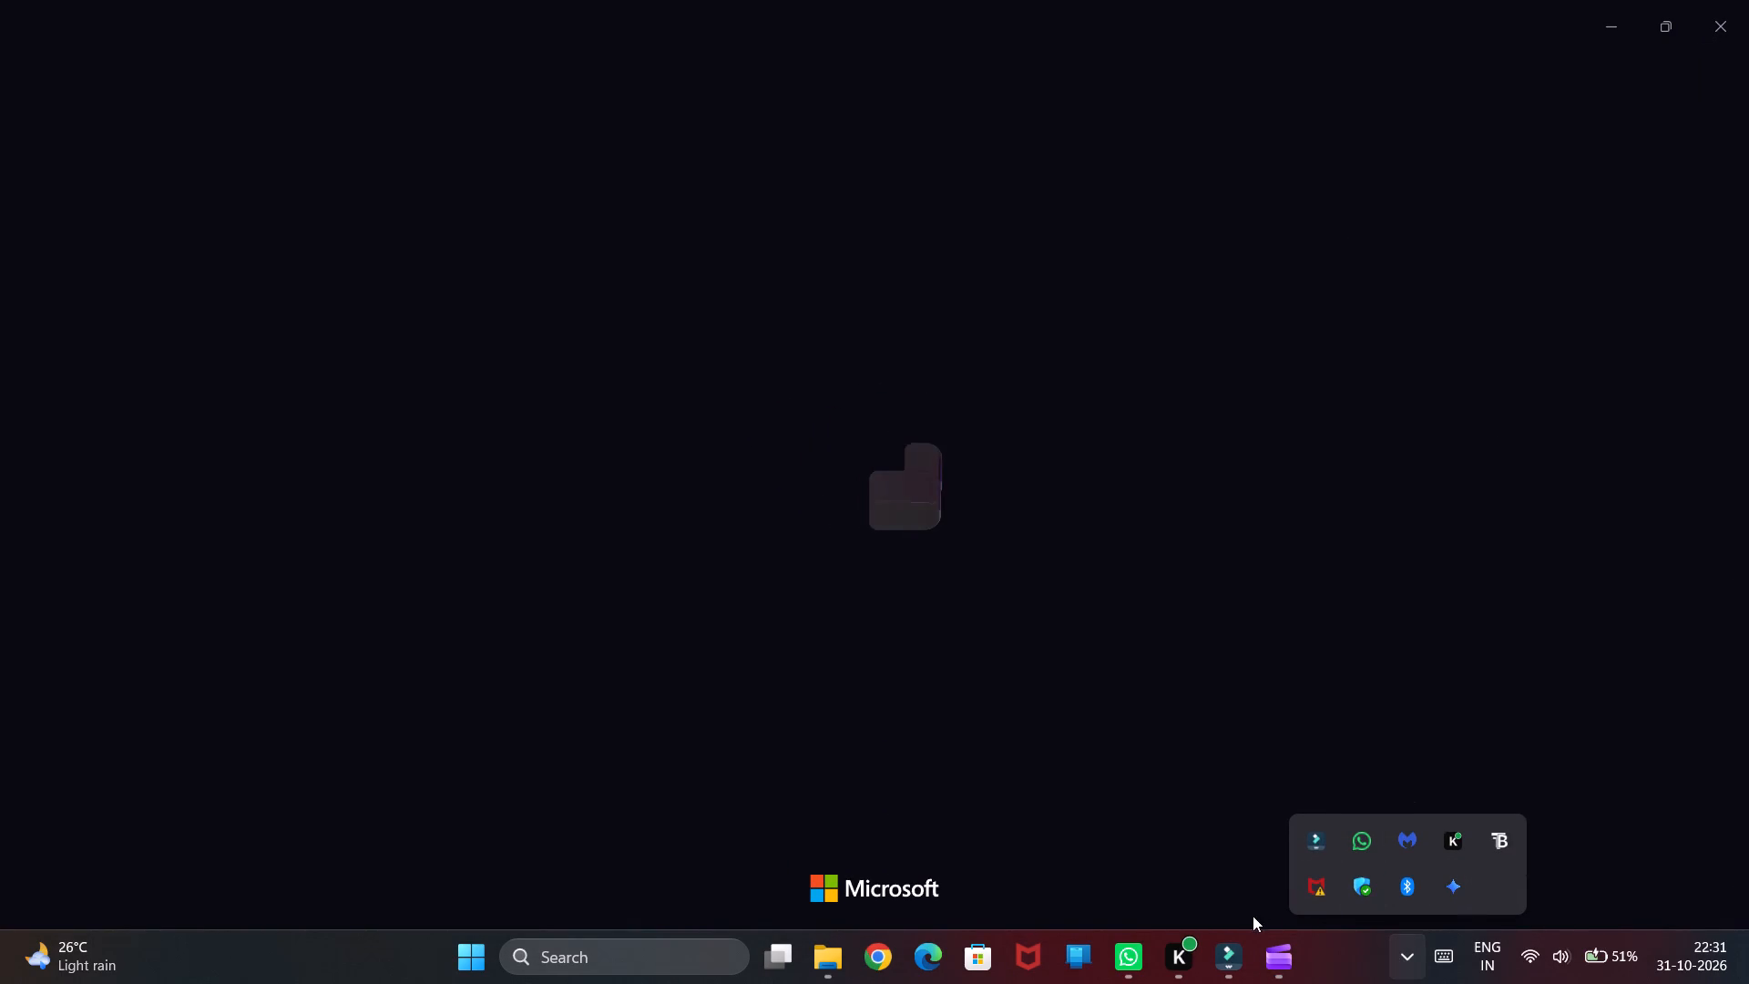
pyautogui.click(1231, 955)
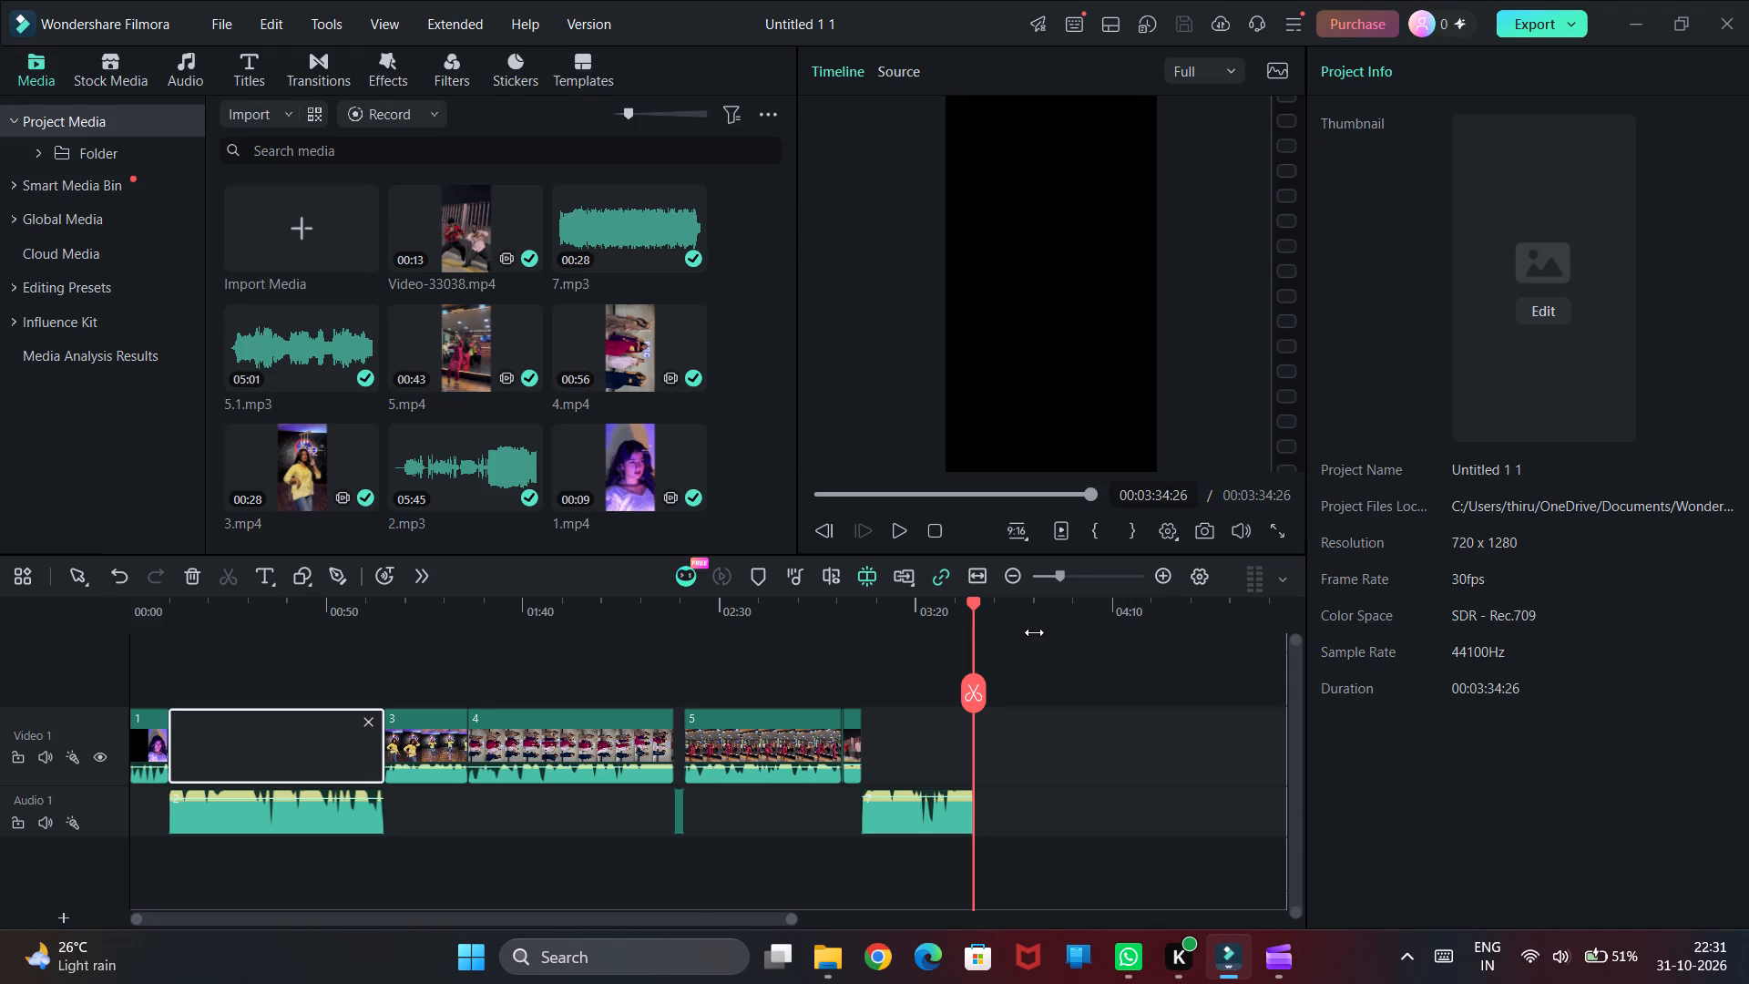
pyautogui.hotkey('ctrl', 's')
pyautogui.click(1075, 661)
pyautogui.hotkey('ctrl', 's')
pyautogui.hotkey('alt', 'F5')
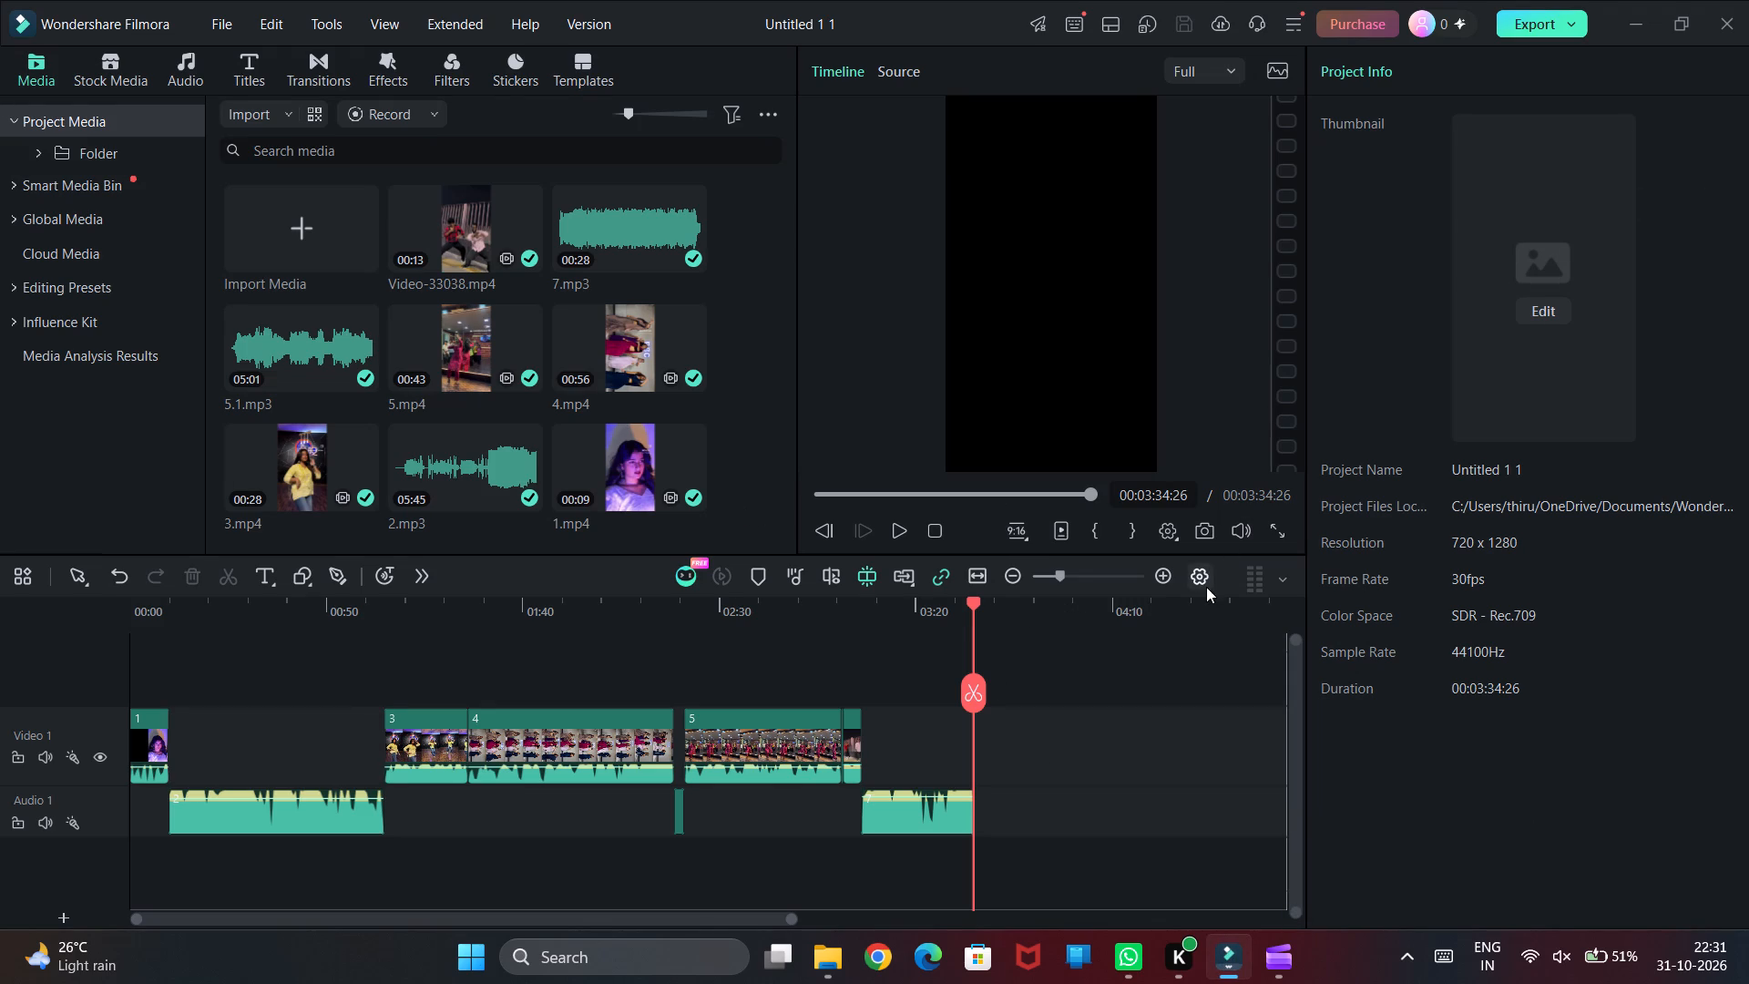
pyautogui.click(1169, 641)
pyautogui.hotkey('alt', 'F5')
pyautogui.hotkey('alt', 'F5')
pyautogui.hotkey('alt', 'F4')
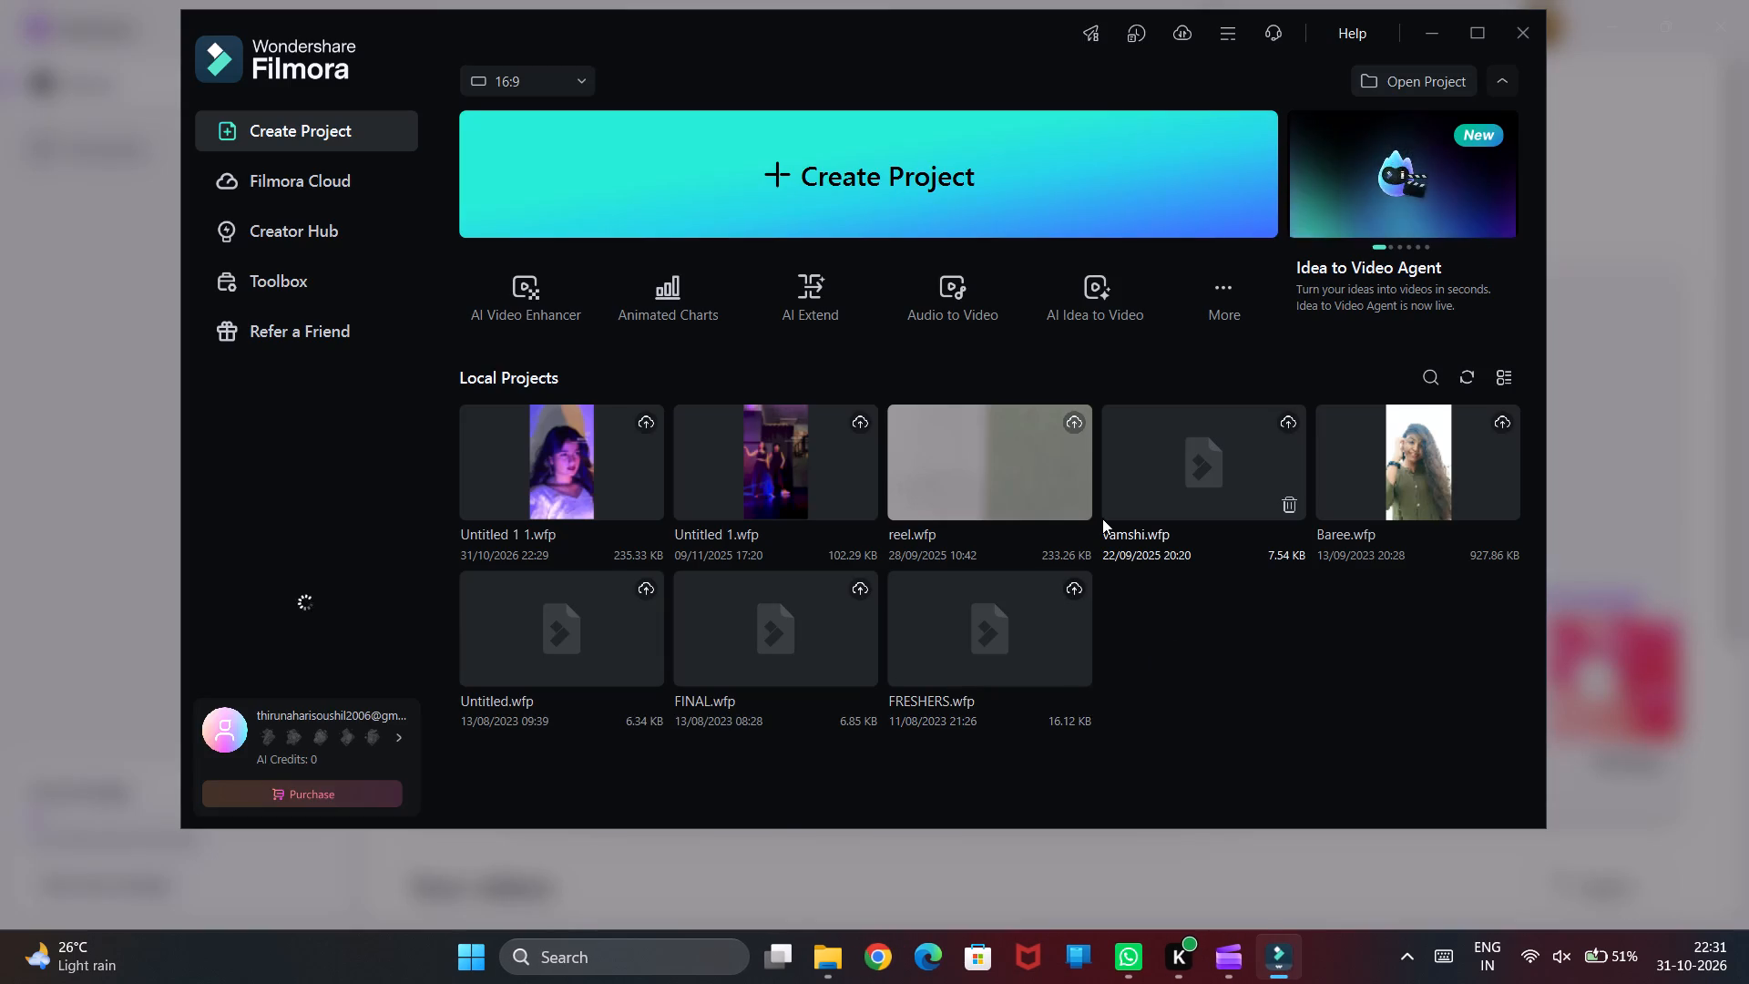
pyautogui.hotkey('alt', 'F4')
# Go through Clipchamp's welcome screens to reach its home page.
pyautogui.click(1072, 687)
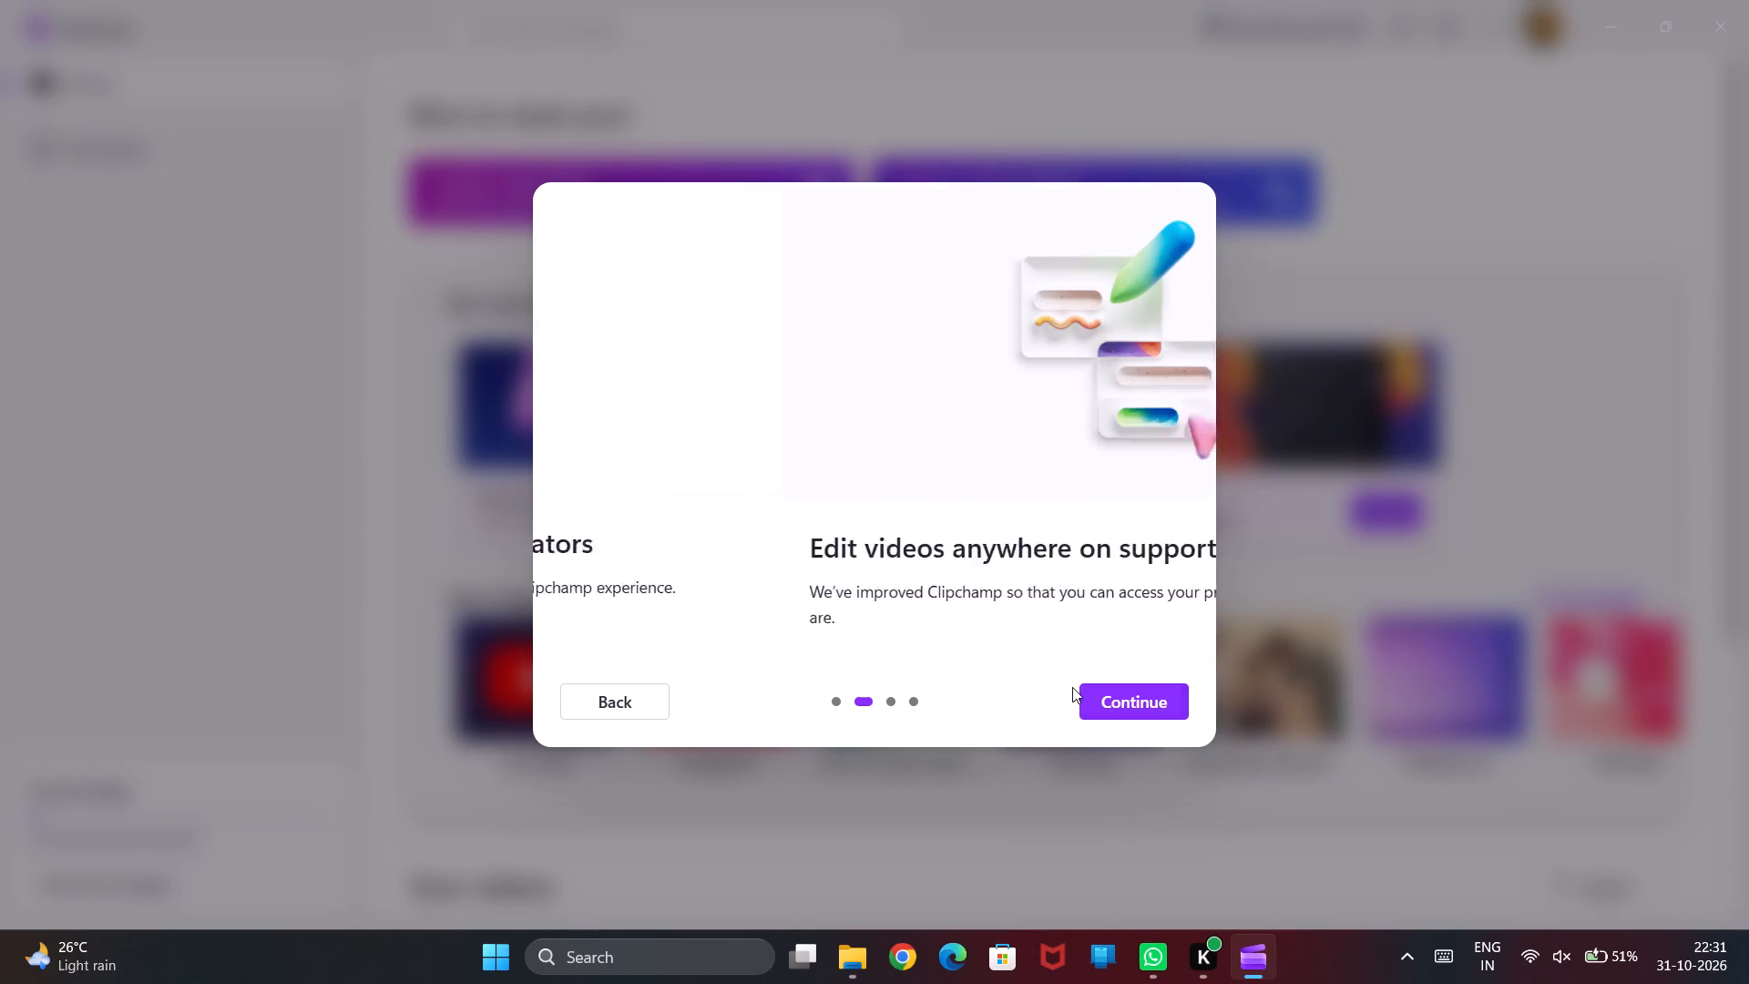
pyautogui.click(1110, 698)
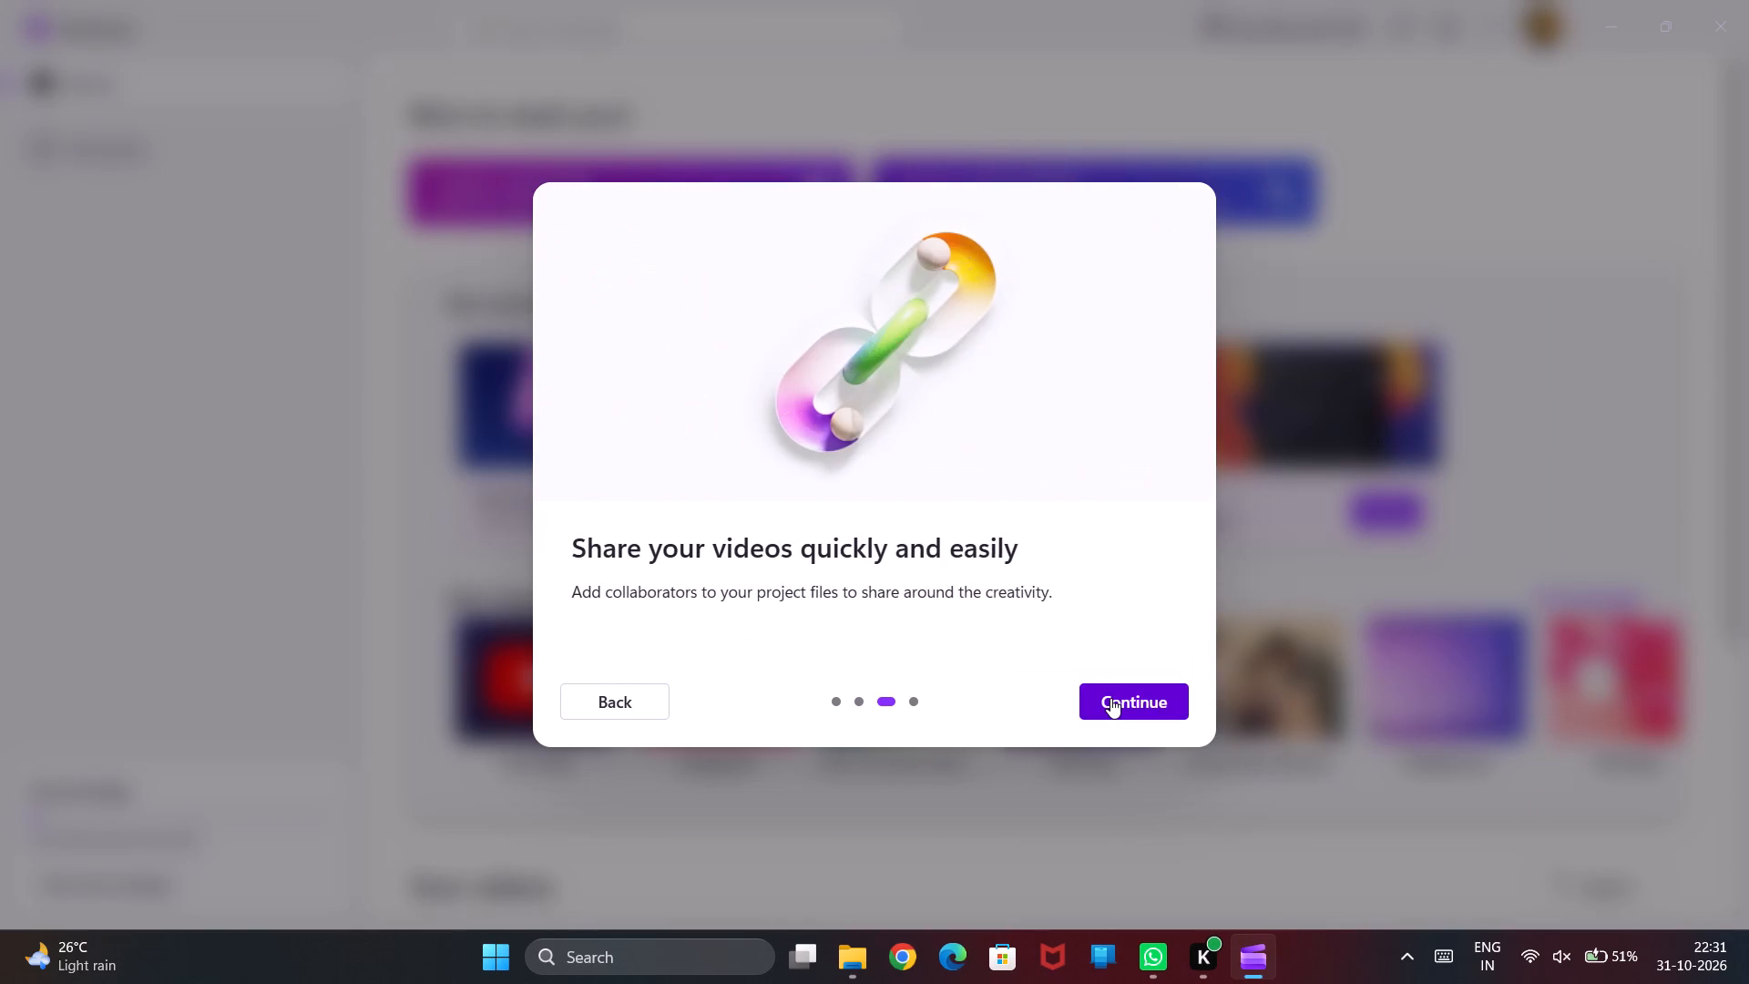
pyautogui.click(1110, 698)
pyautogui.click(1110, 698)
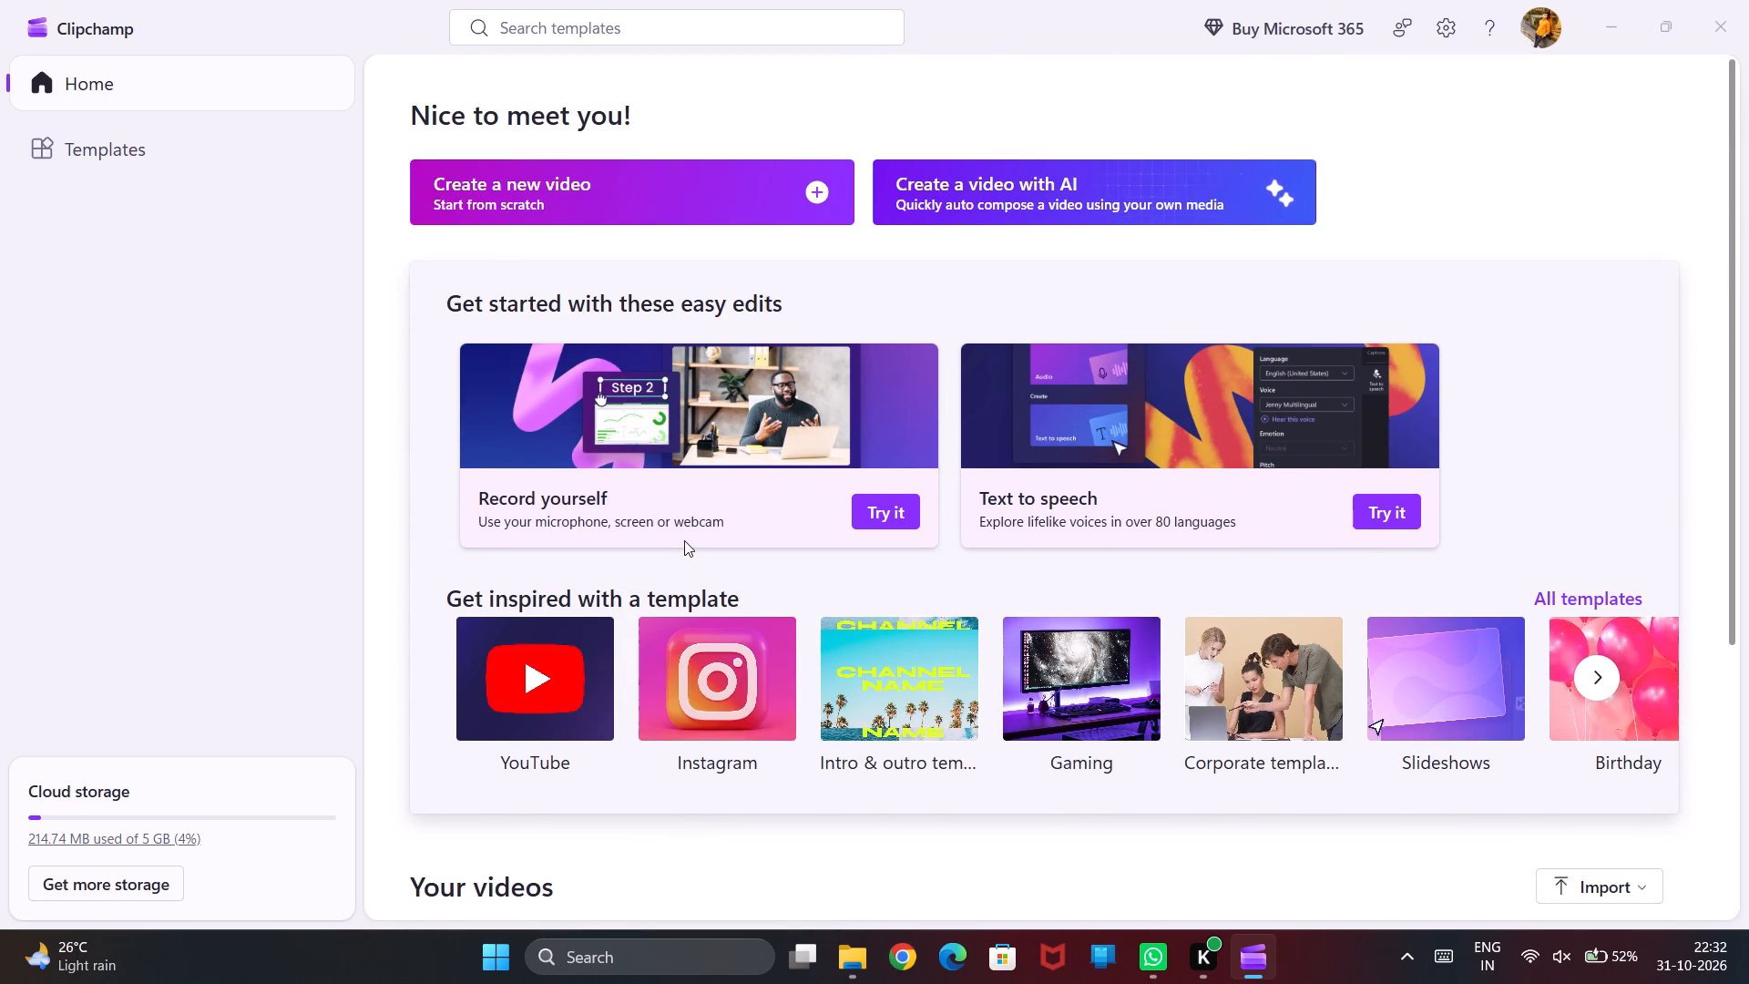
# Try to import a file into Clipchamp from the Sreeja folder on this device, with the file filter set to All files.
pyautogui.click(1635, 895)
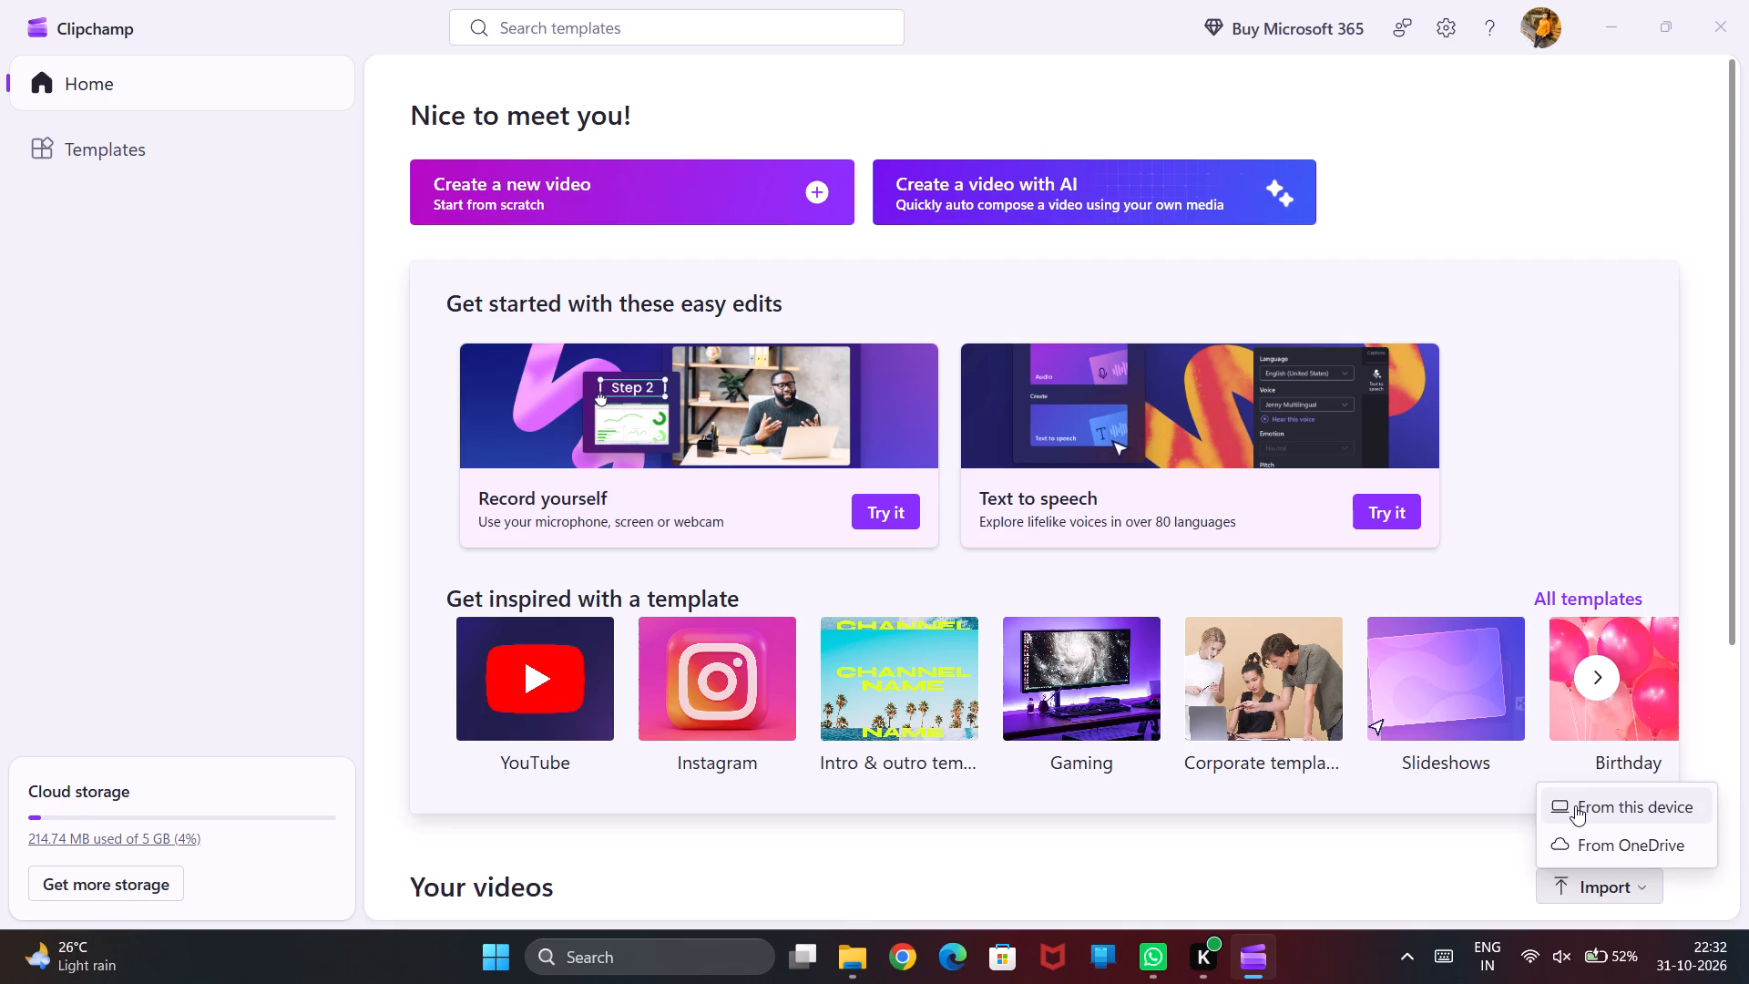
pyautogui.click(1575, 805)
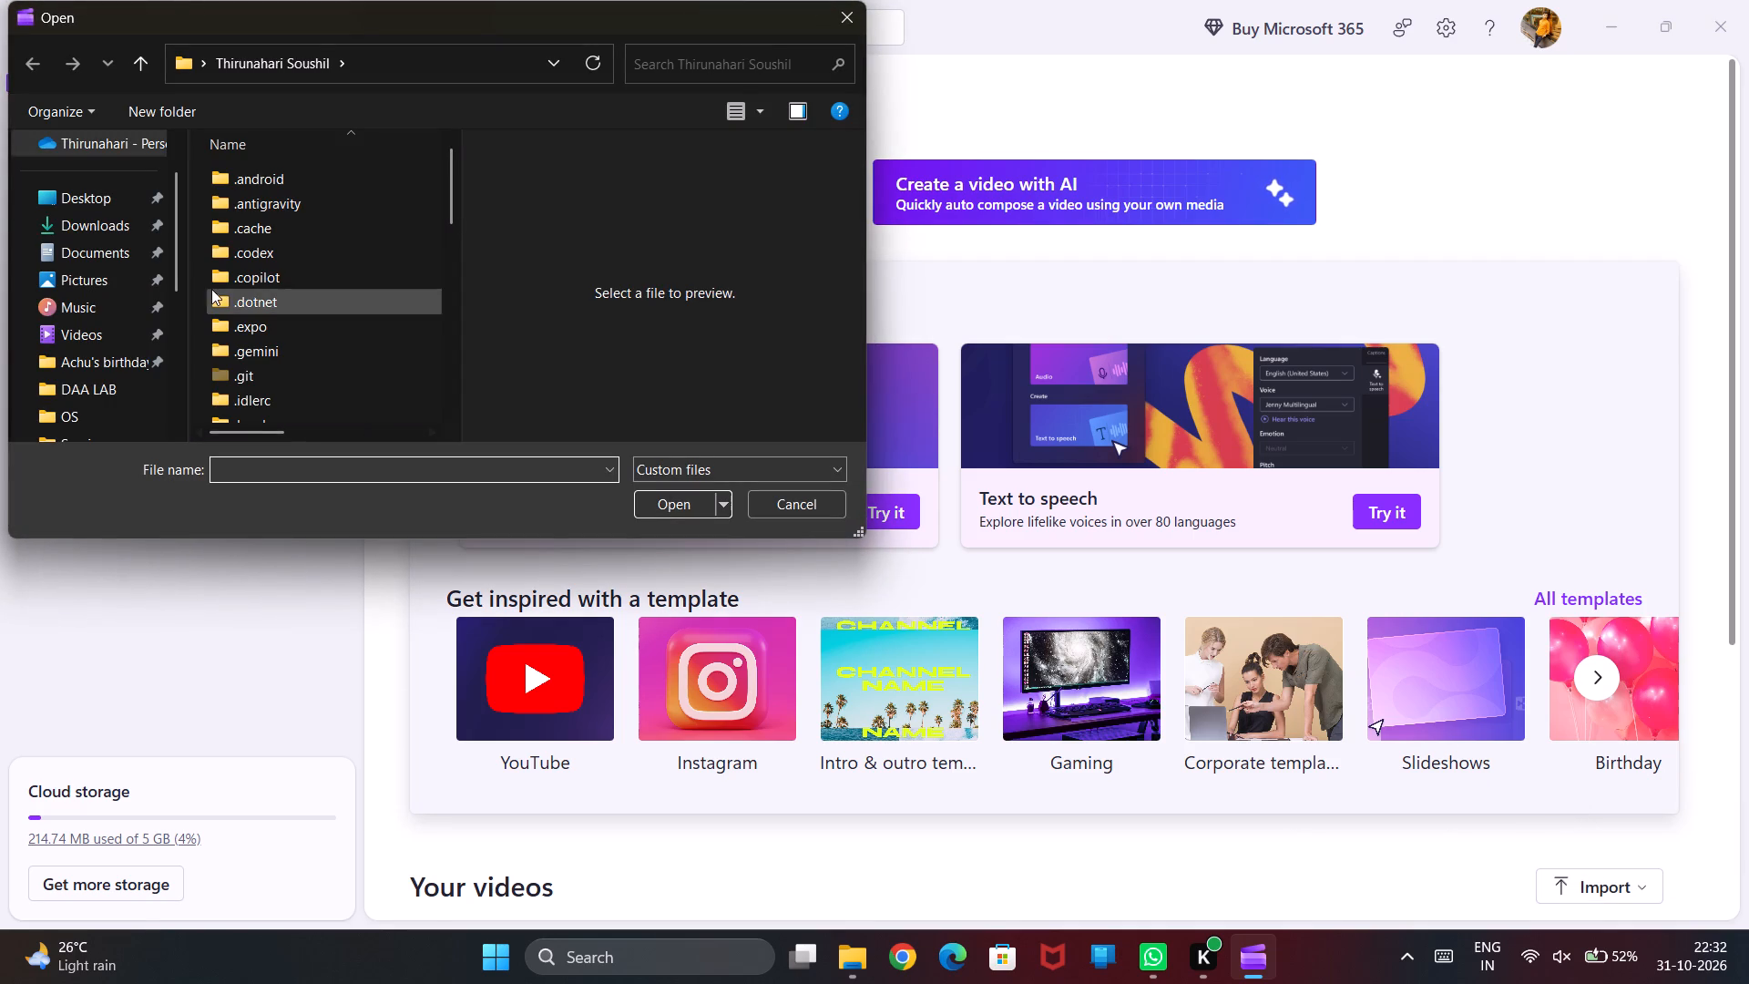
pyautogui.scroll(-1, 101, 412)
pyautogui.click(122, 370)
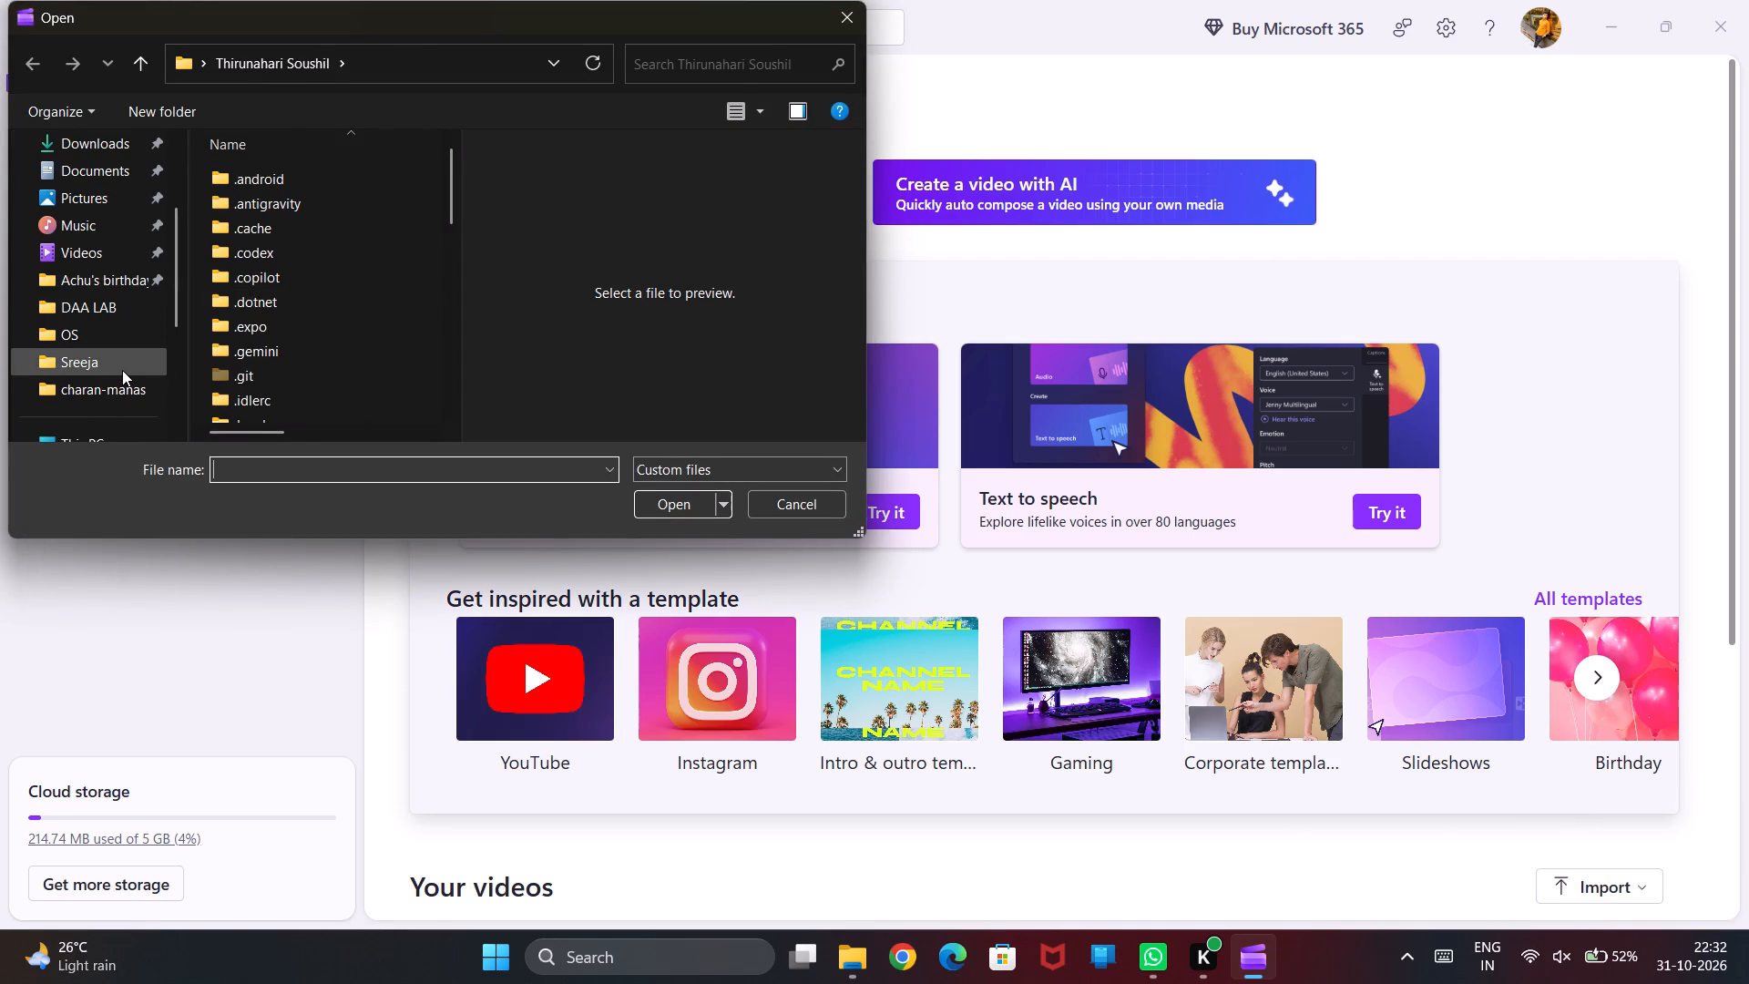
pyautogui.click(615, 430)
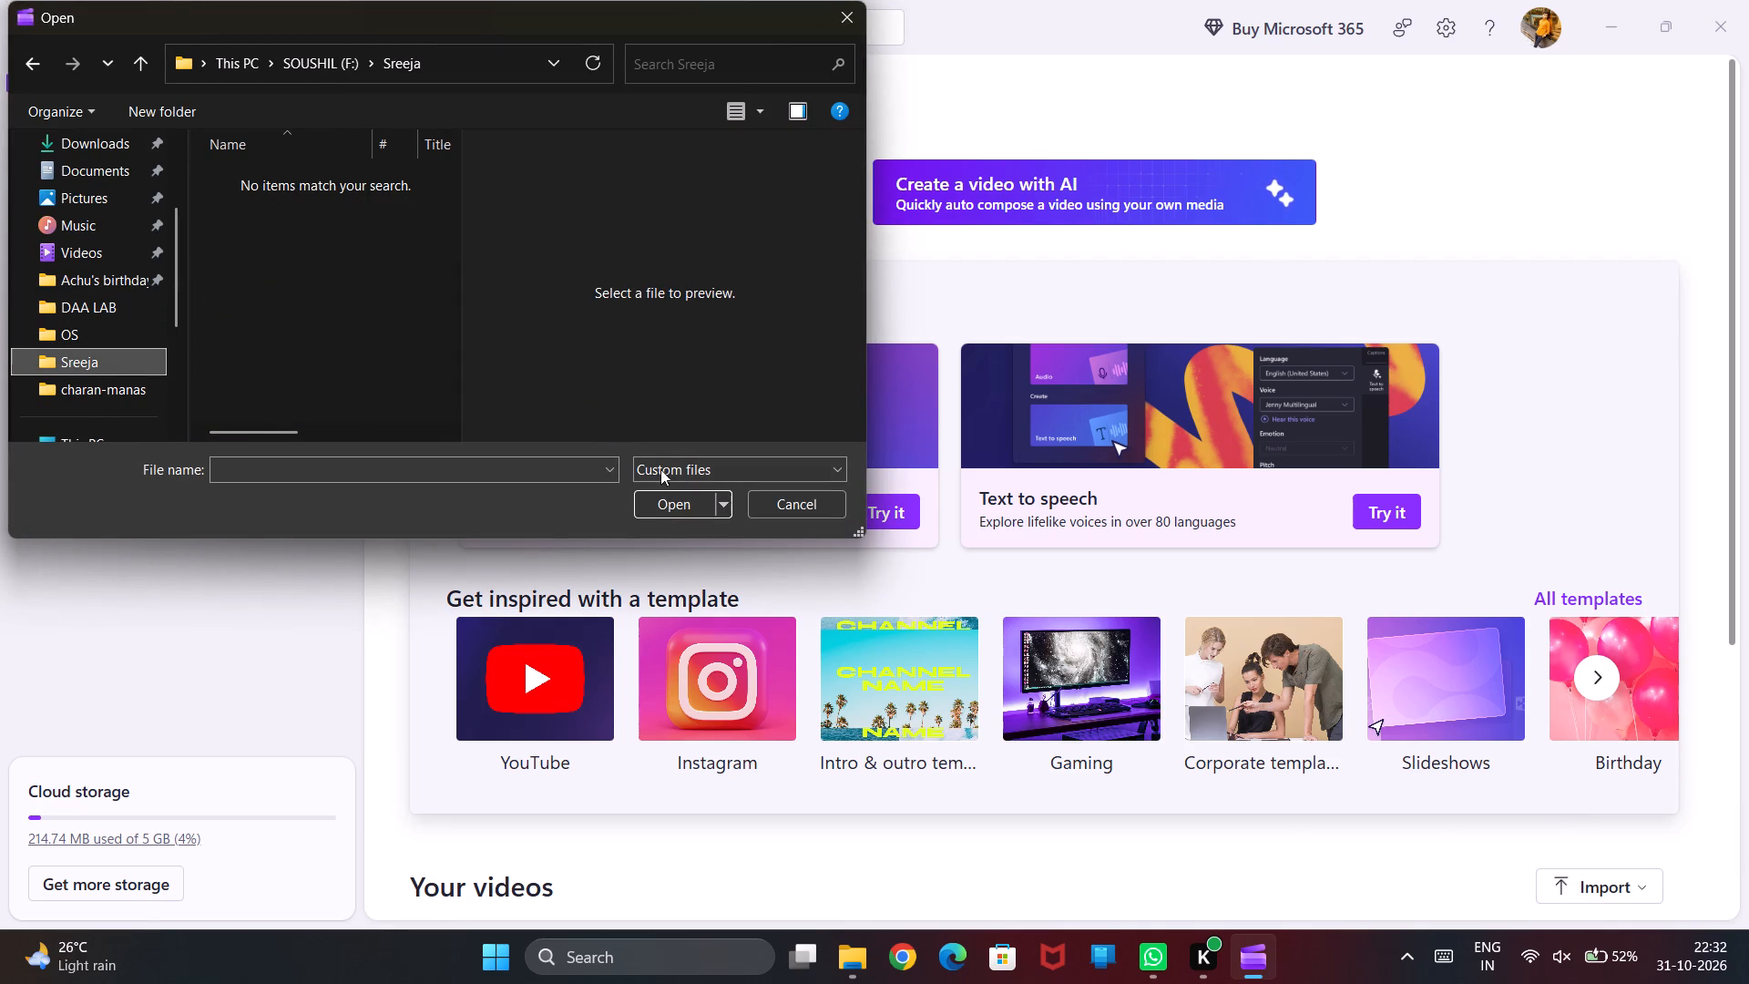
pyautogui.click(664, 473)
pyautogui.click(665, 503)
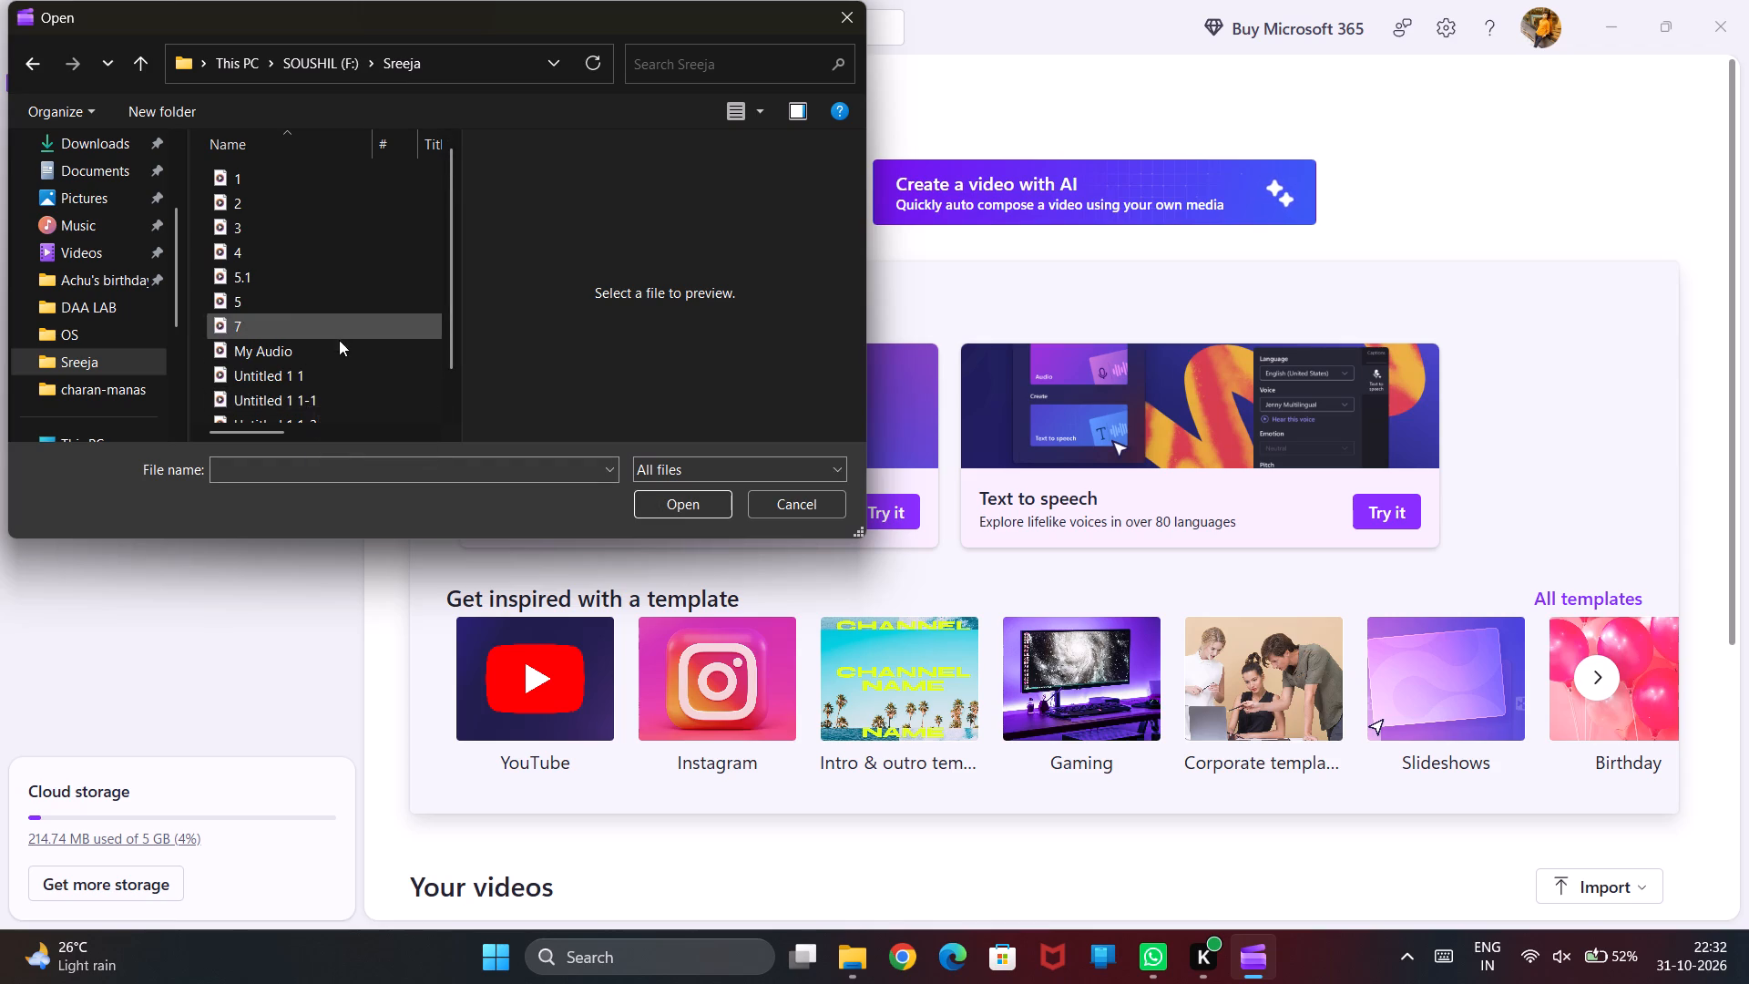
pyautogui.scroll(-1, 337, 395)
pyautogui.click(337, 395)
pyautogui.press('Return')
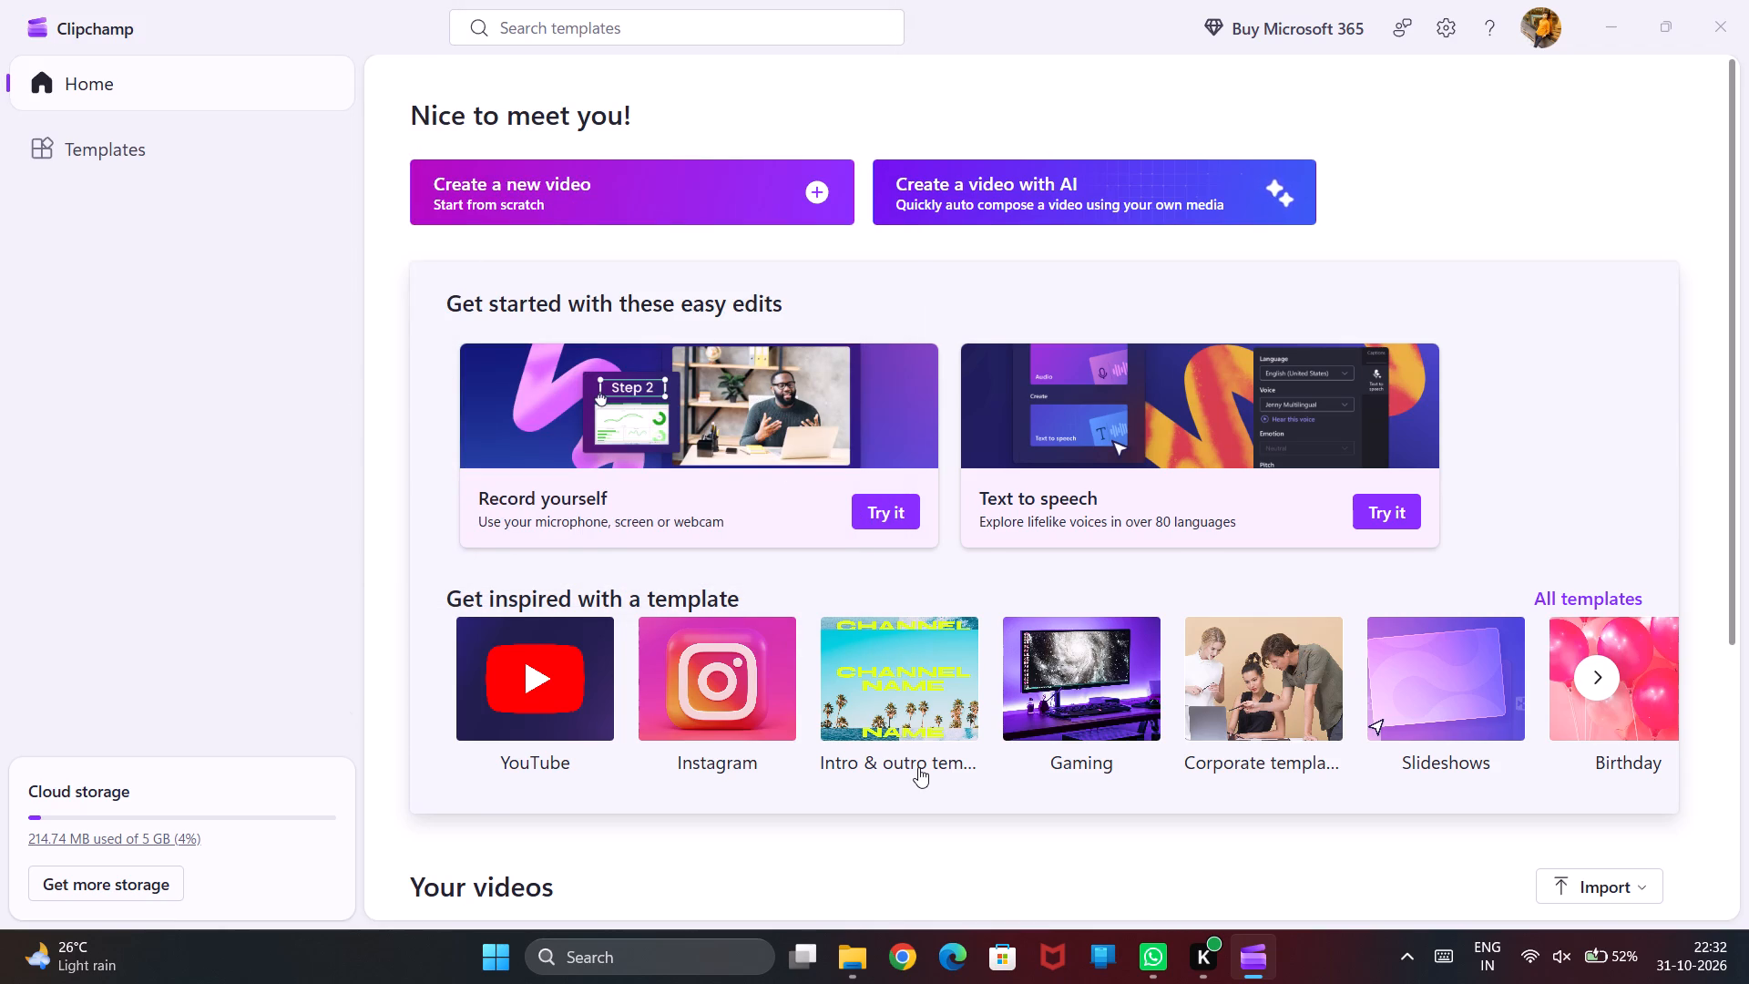
# Create a new video project from the Your videos section.
pyautogui.scroll(-3, 918, 767)
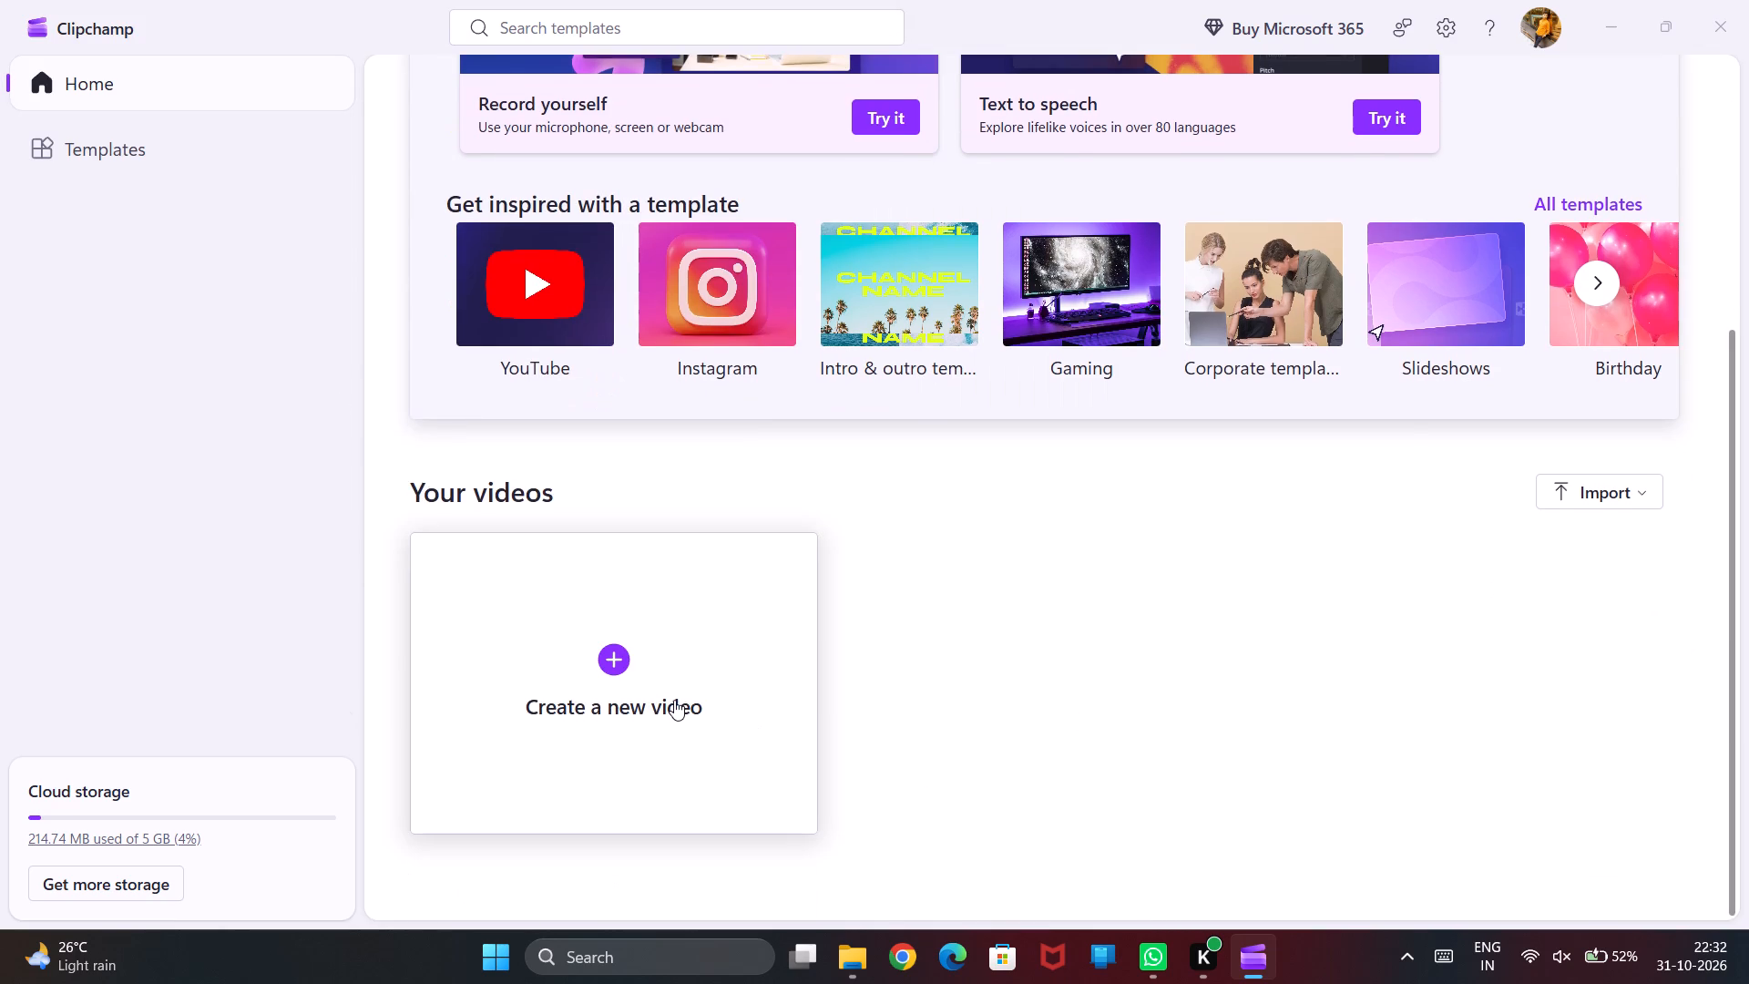
pyautogui.click(674, 700)
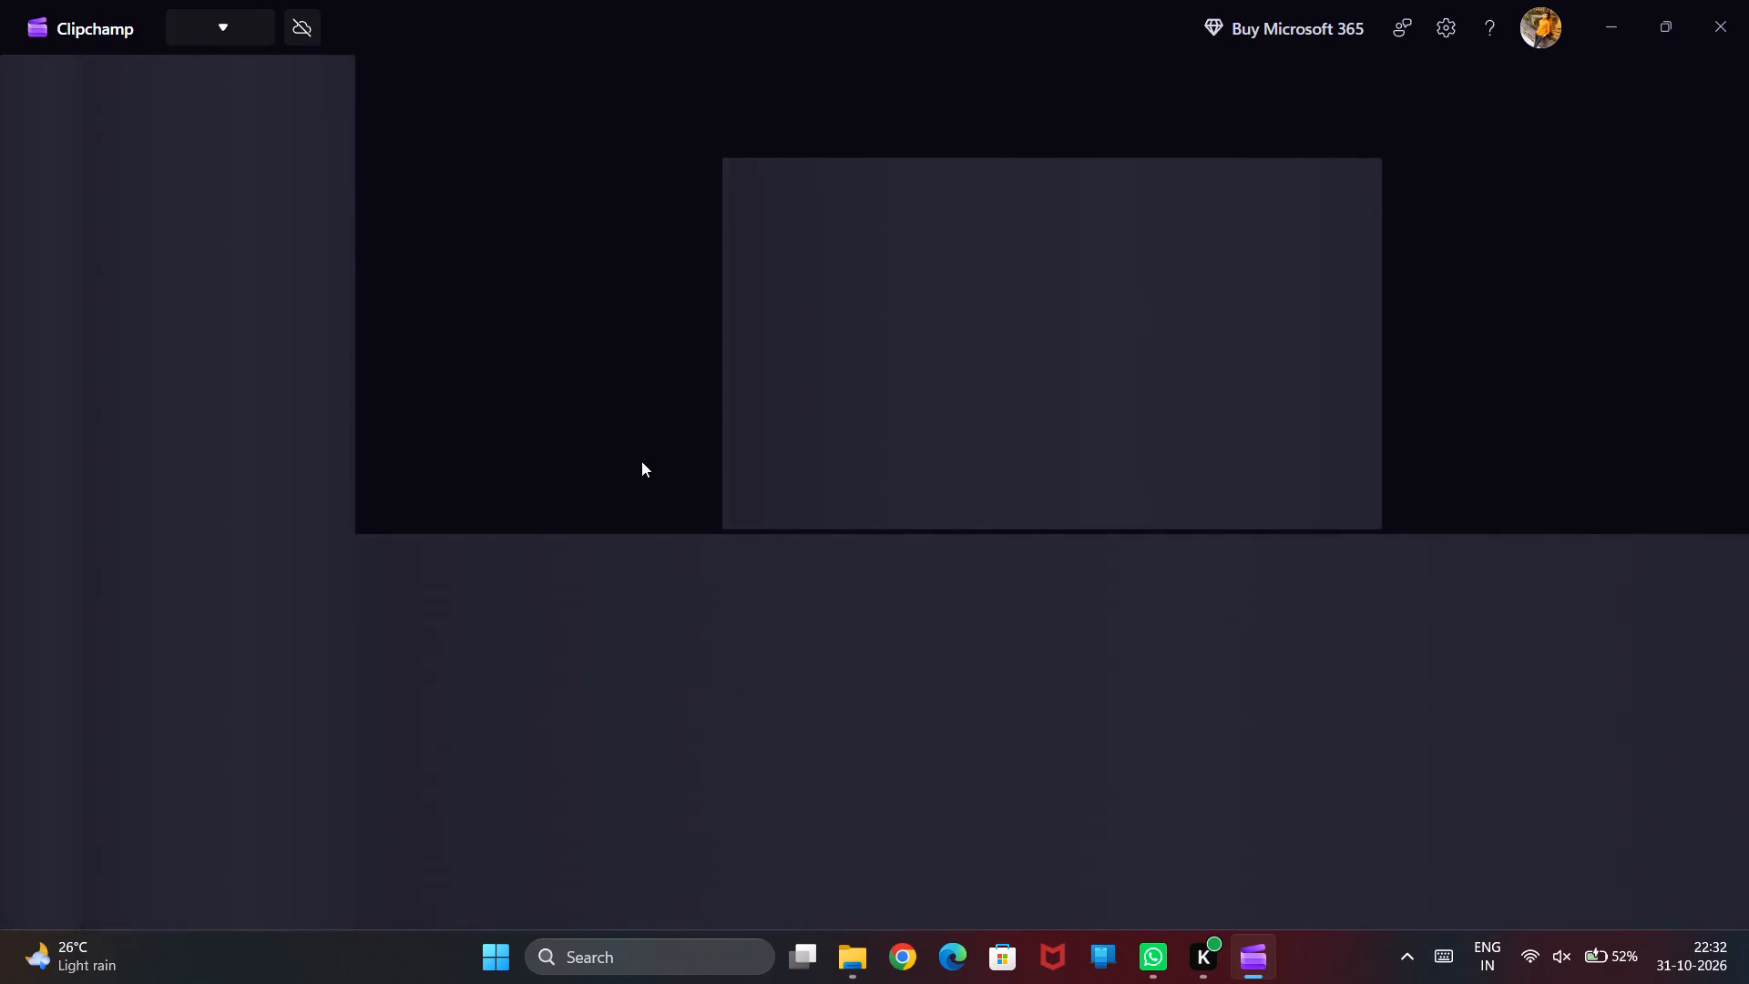
pyautogui.click(223, 26)
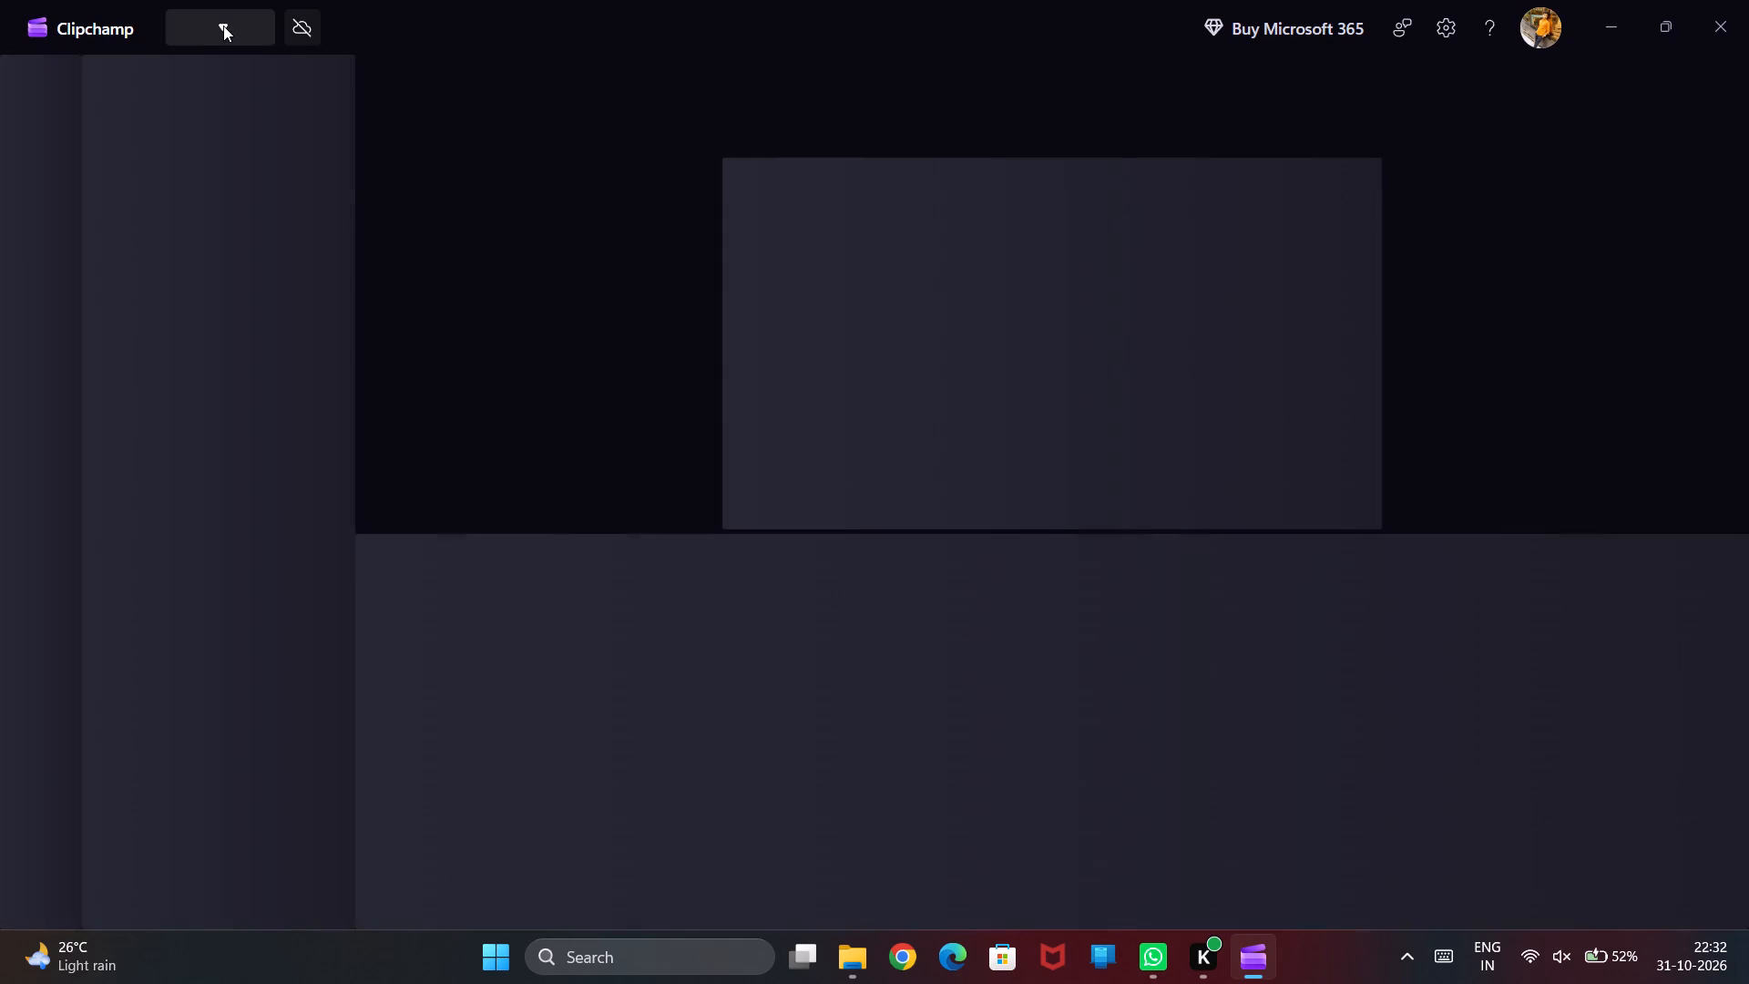
pyautogui.click(223, 26)
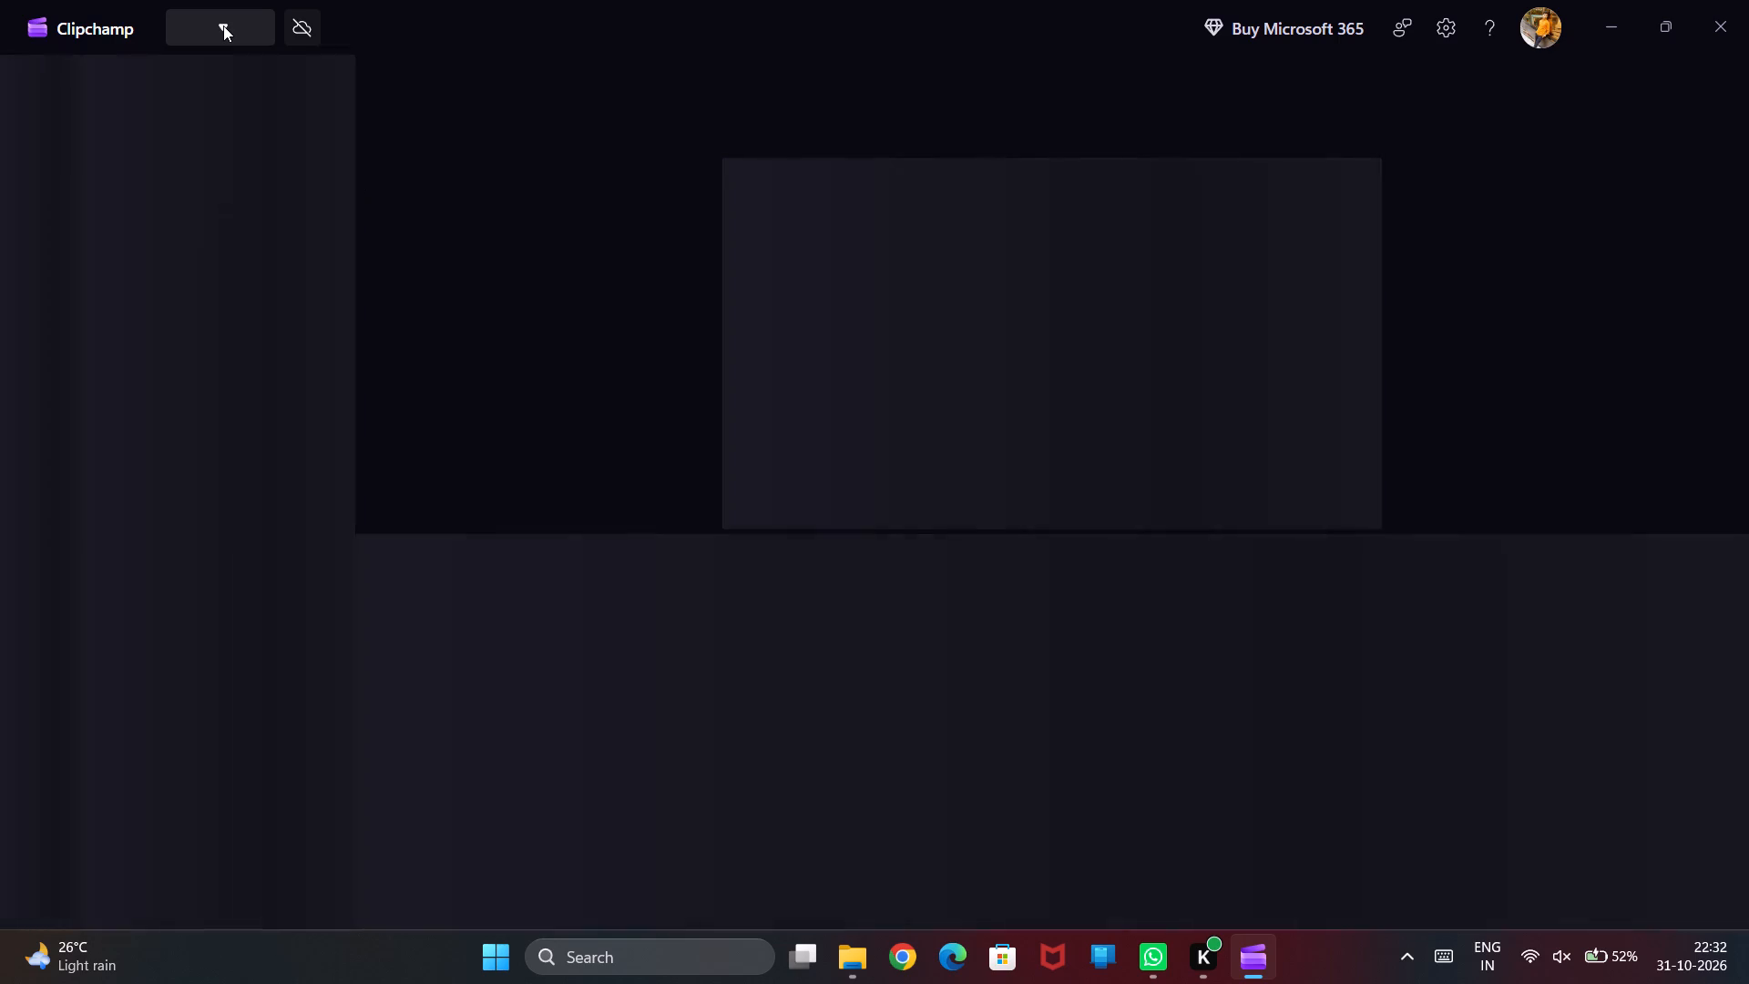
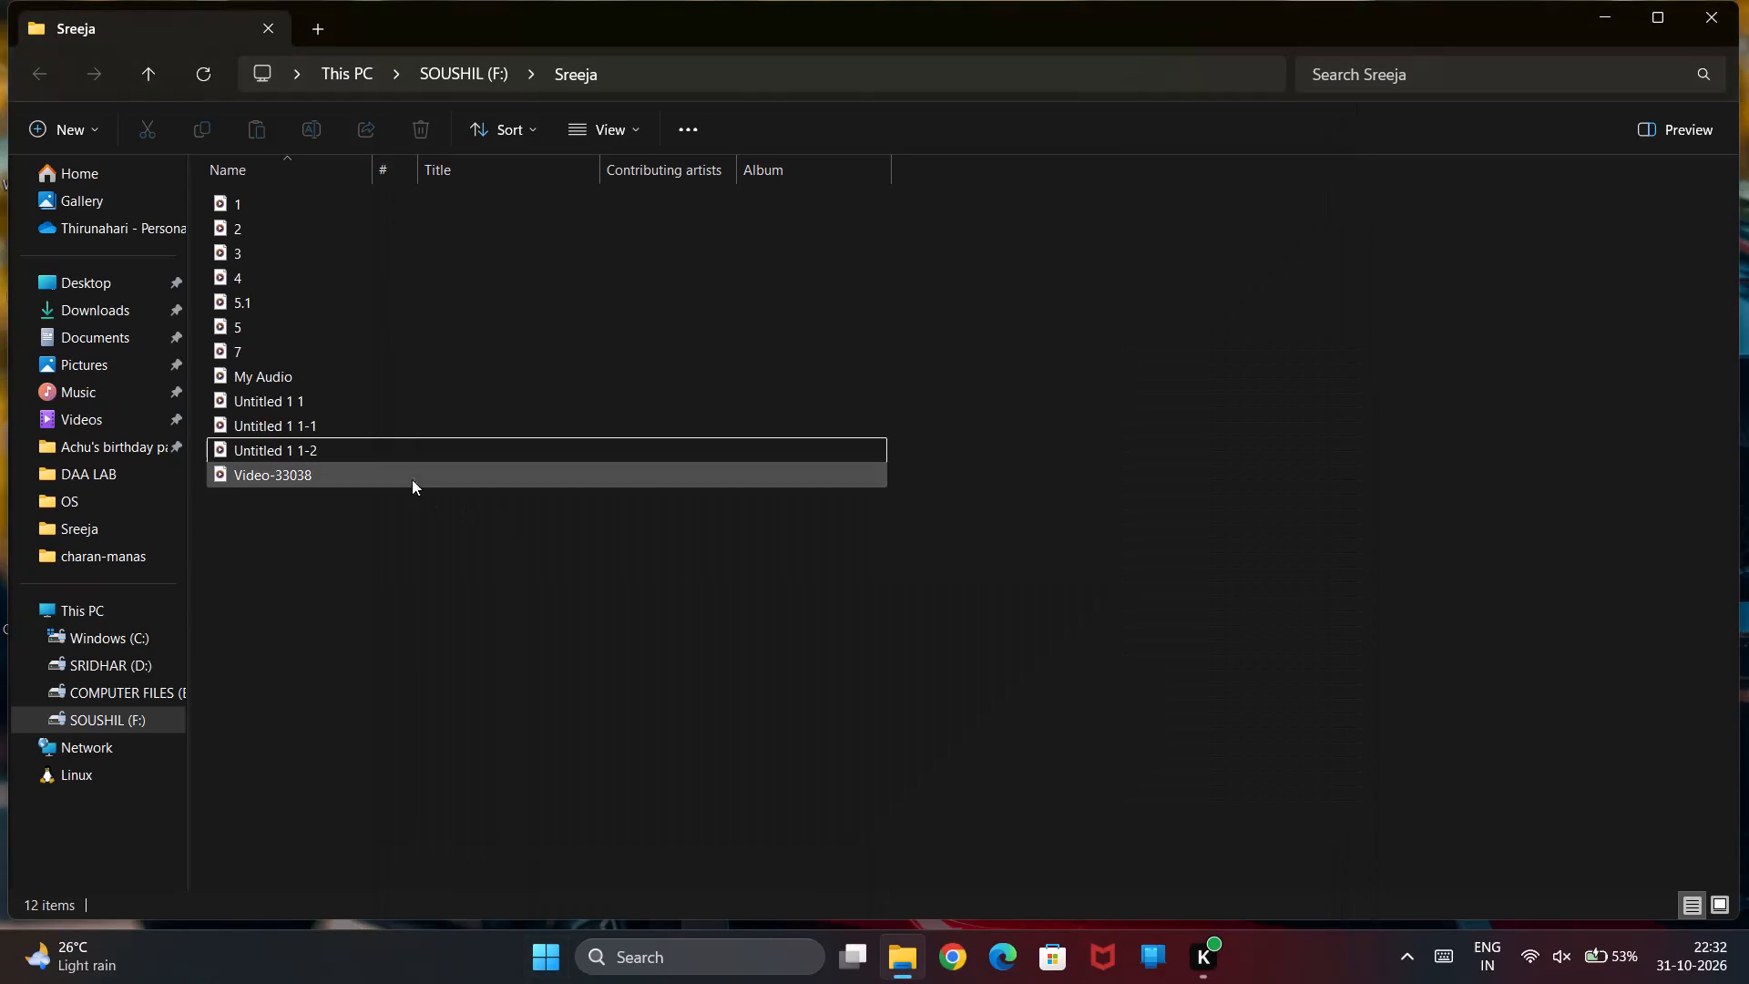
# Play Untitled 1 1-2 from the Sreeja folder in Media Player and check its additional options for editing.
pyautogui.doubleClick(381, 452)
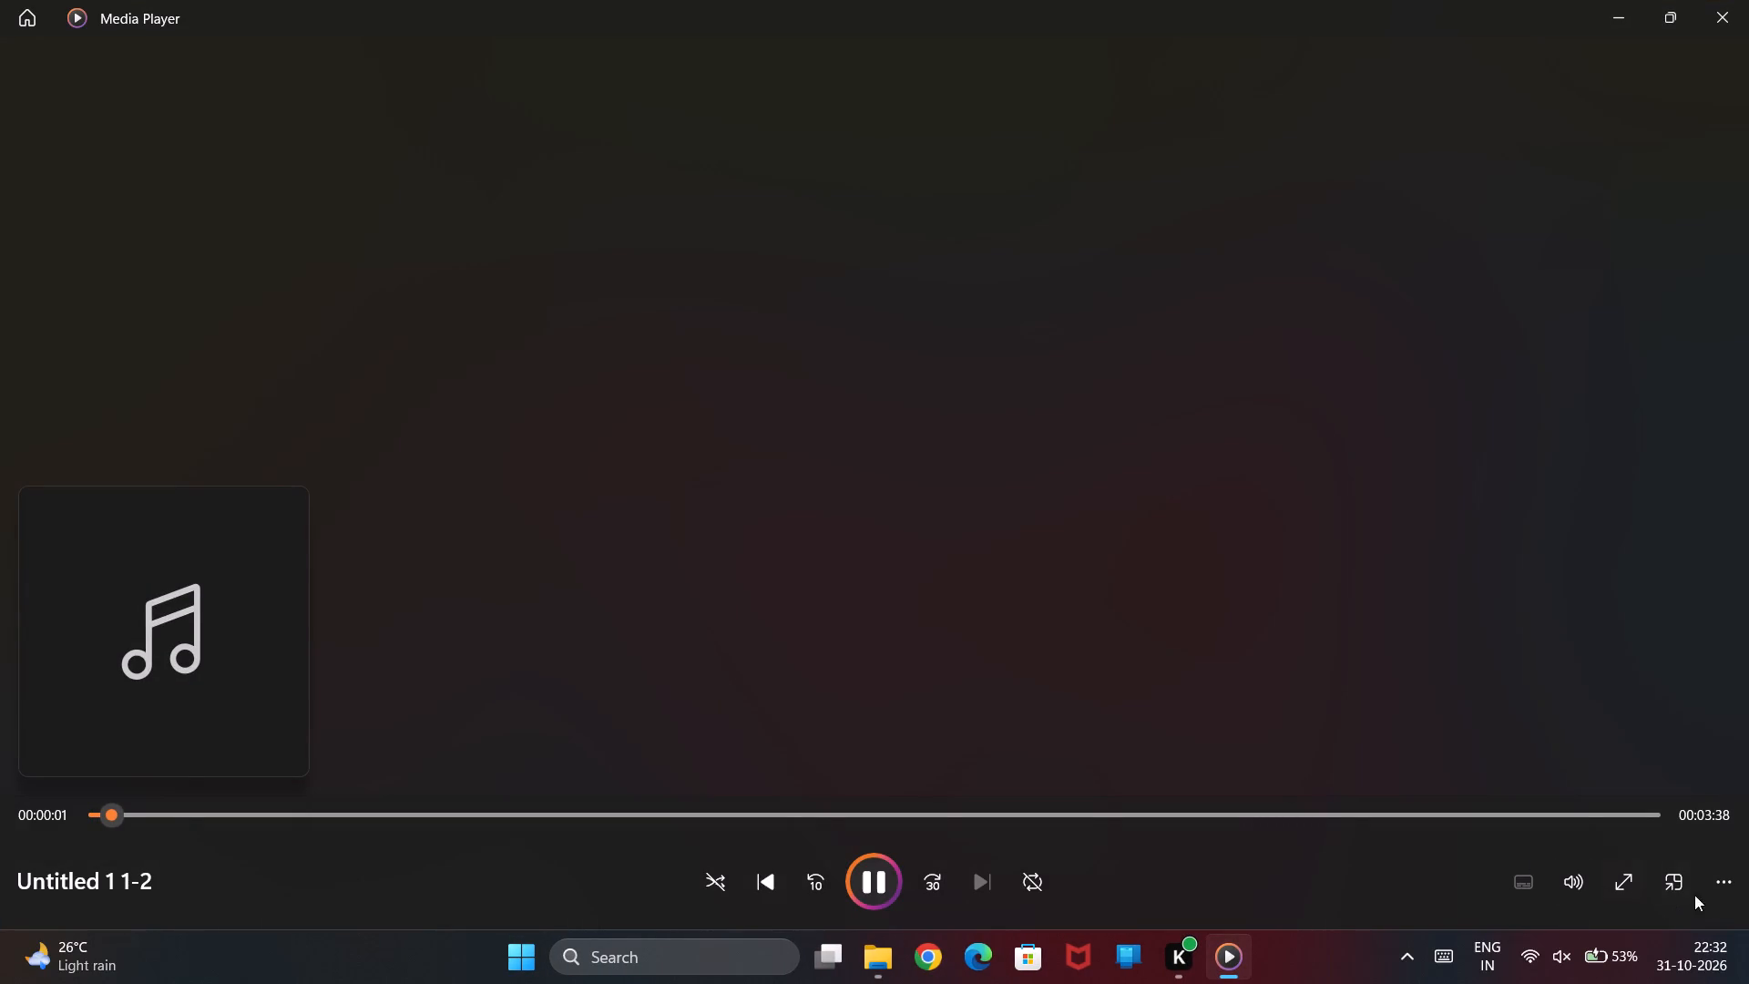
pyautogui.click(1723, 889)
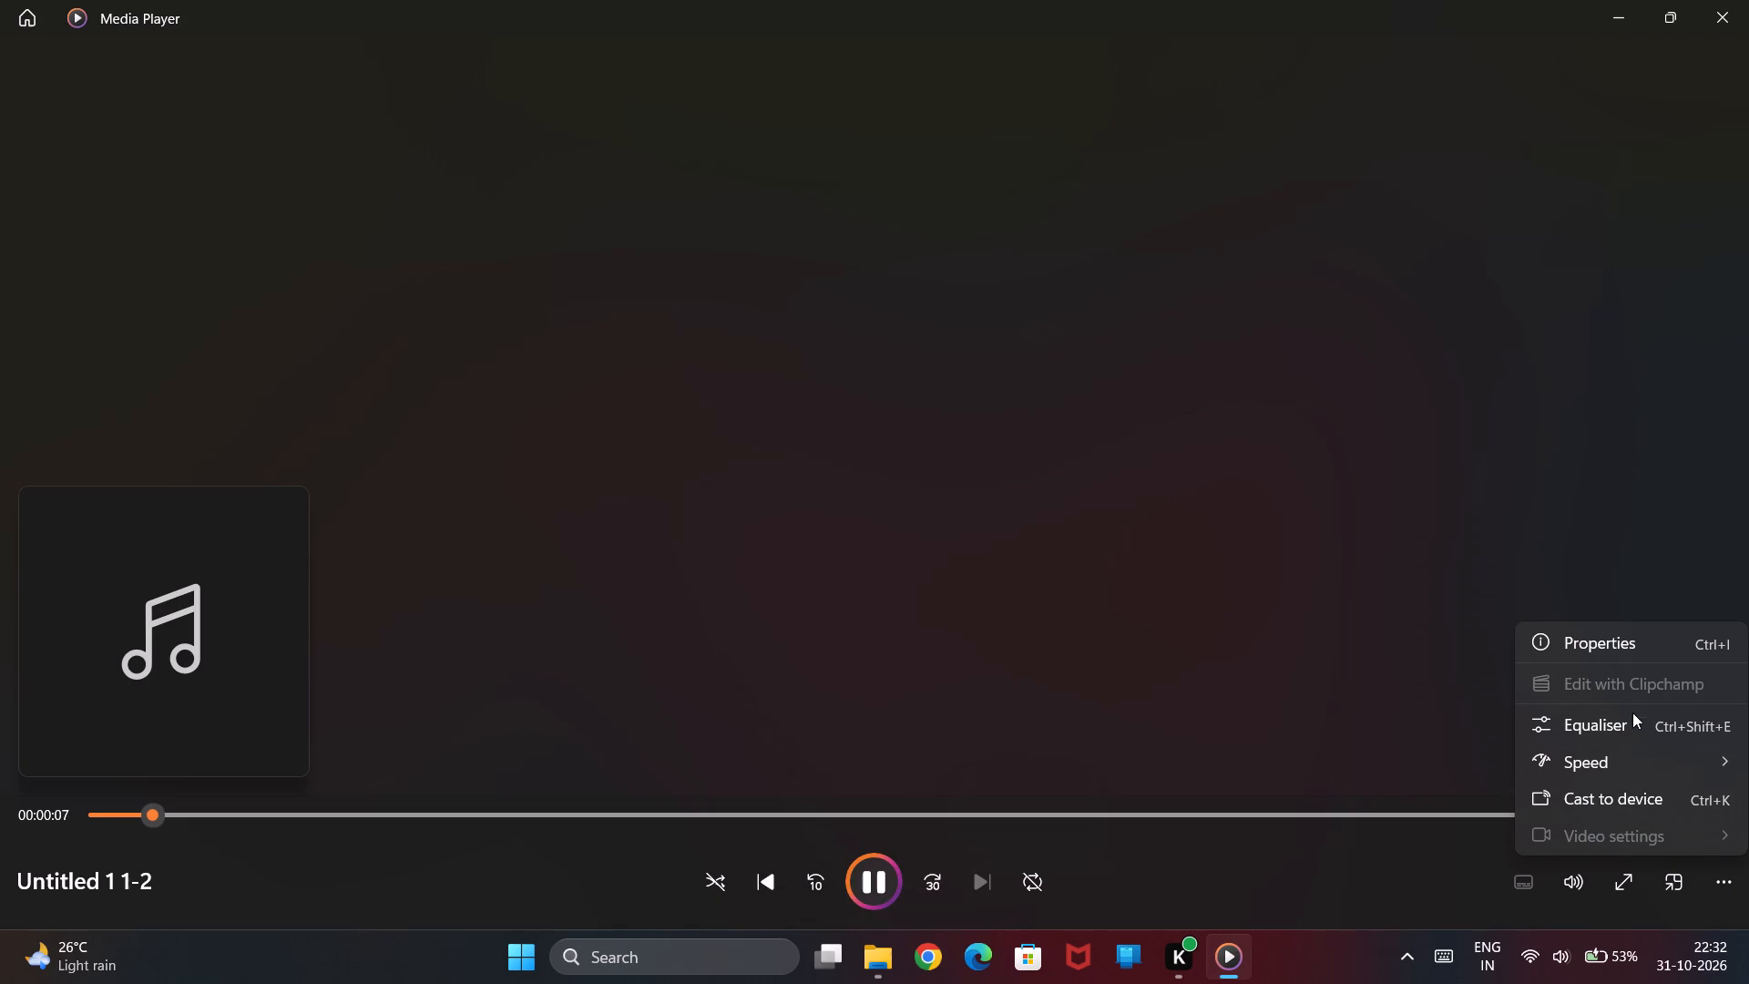
pyautogui.click(1224, 655)
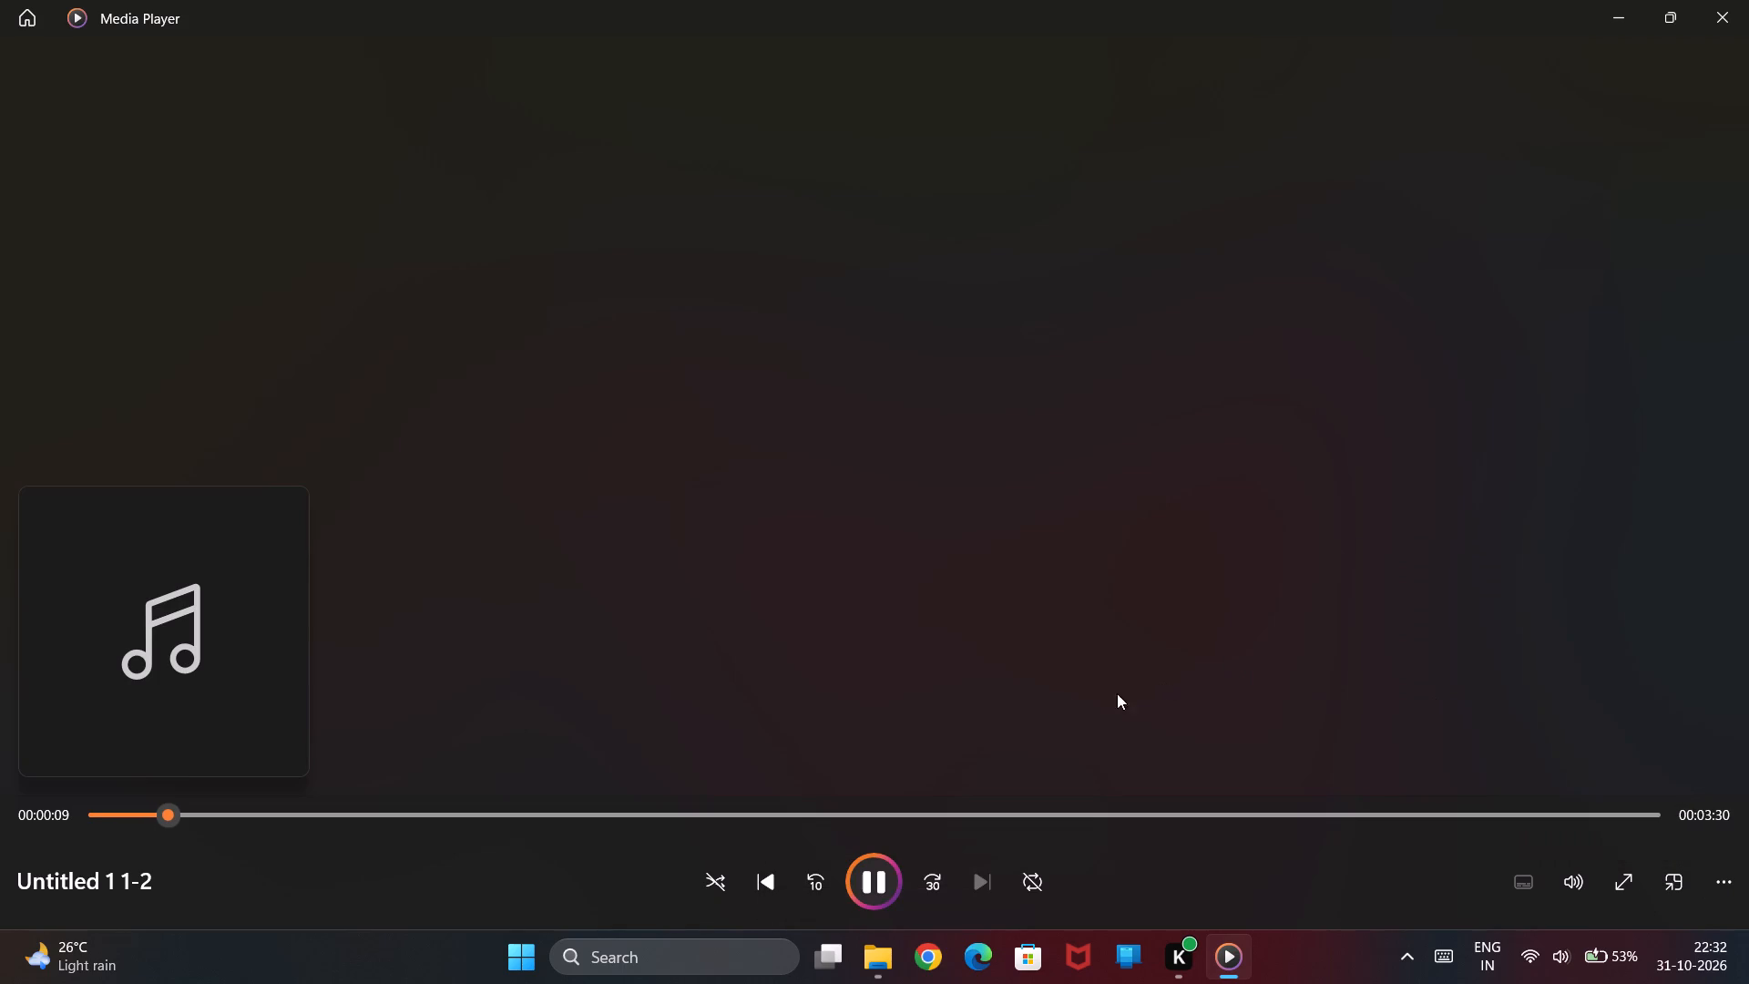
pyautogui.press('space')
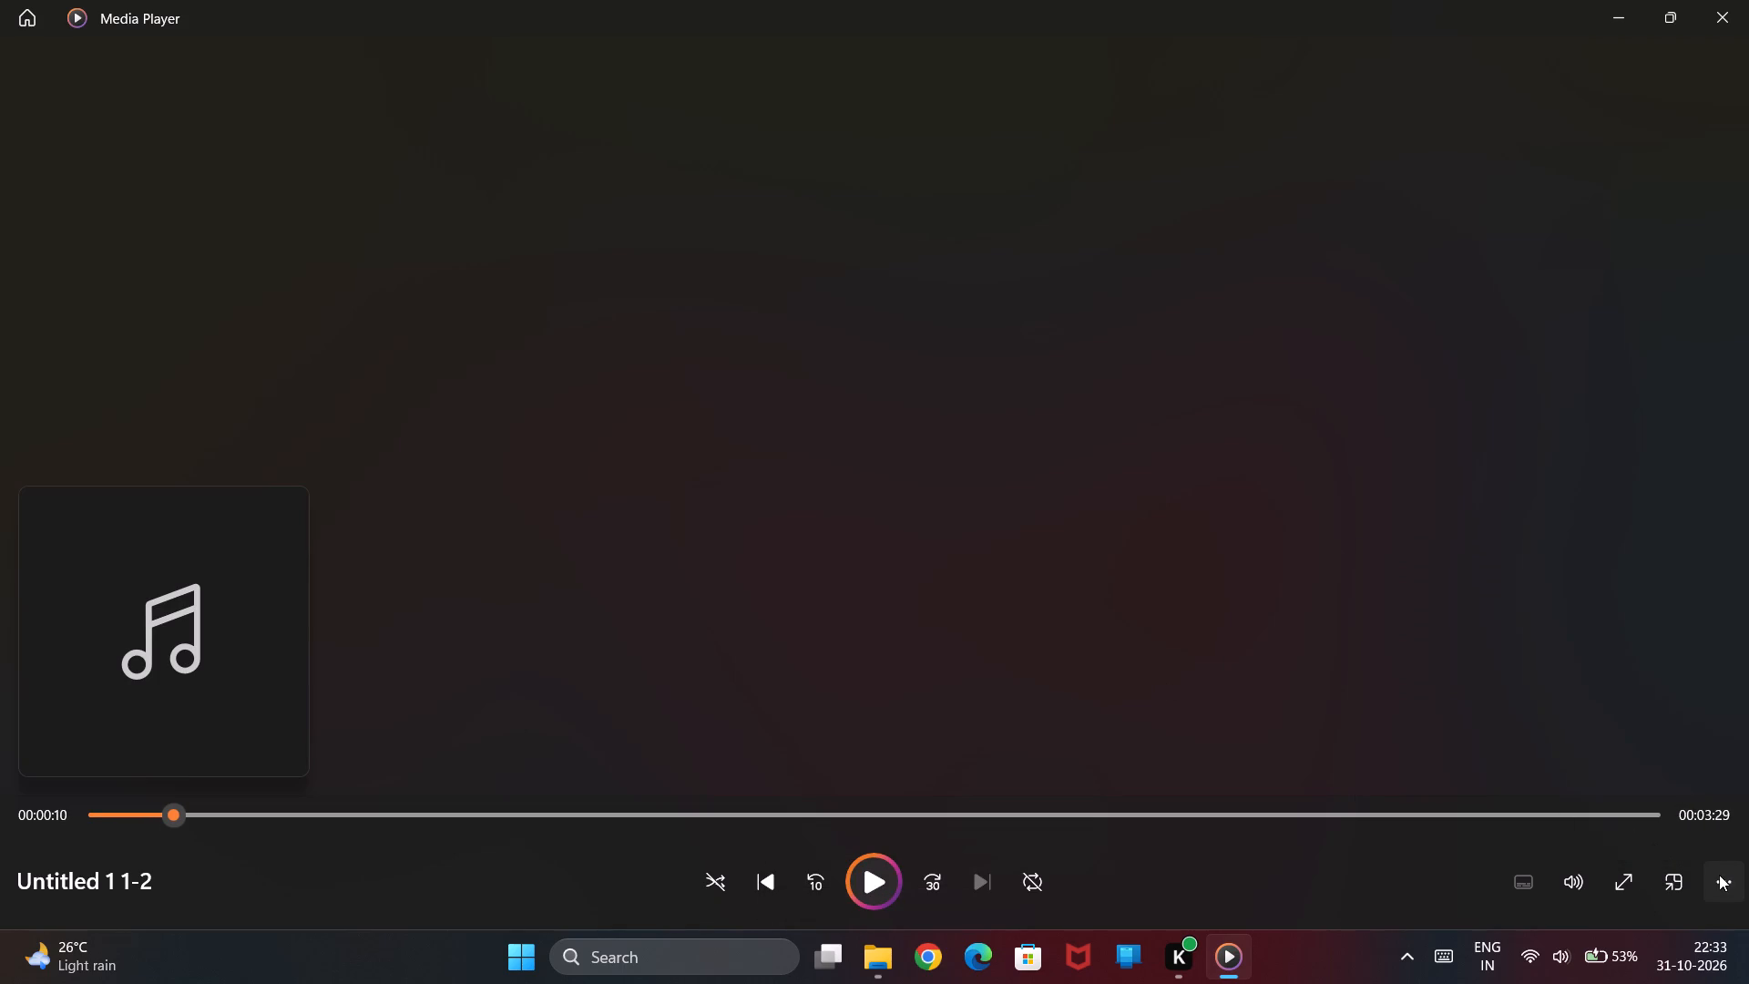
pyautogui.click(1722, 876)
pyautogui.click(1722, 876)
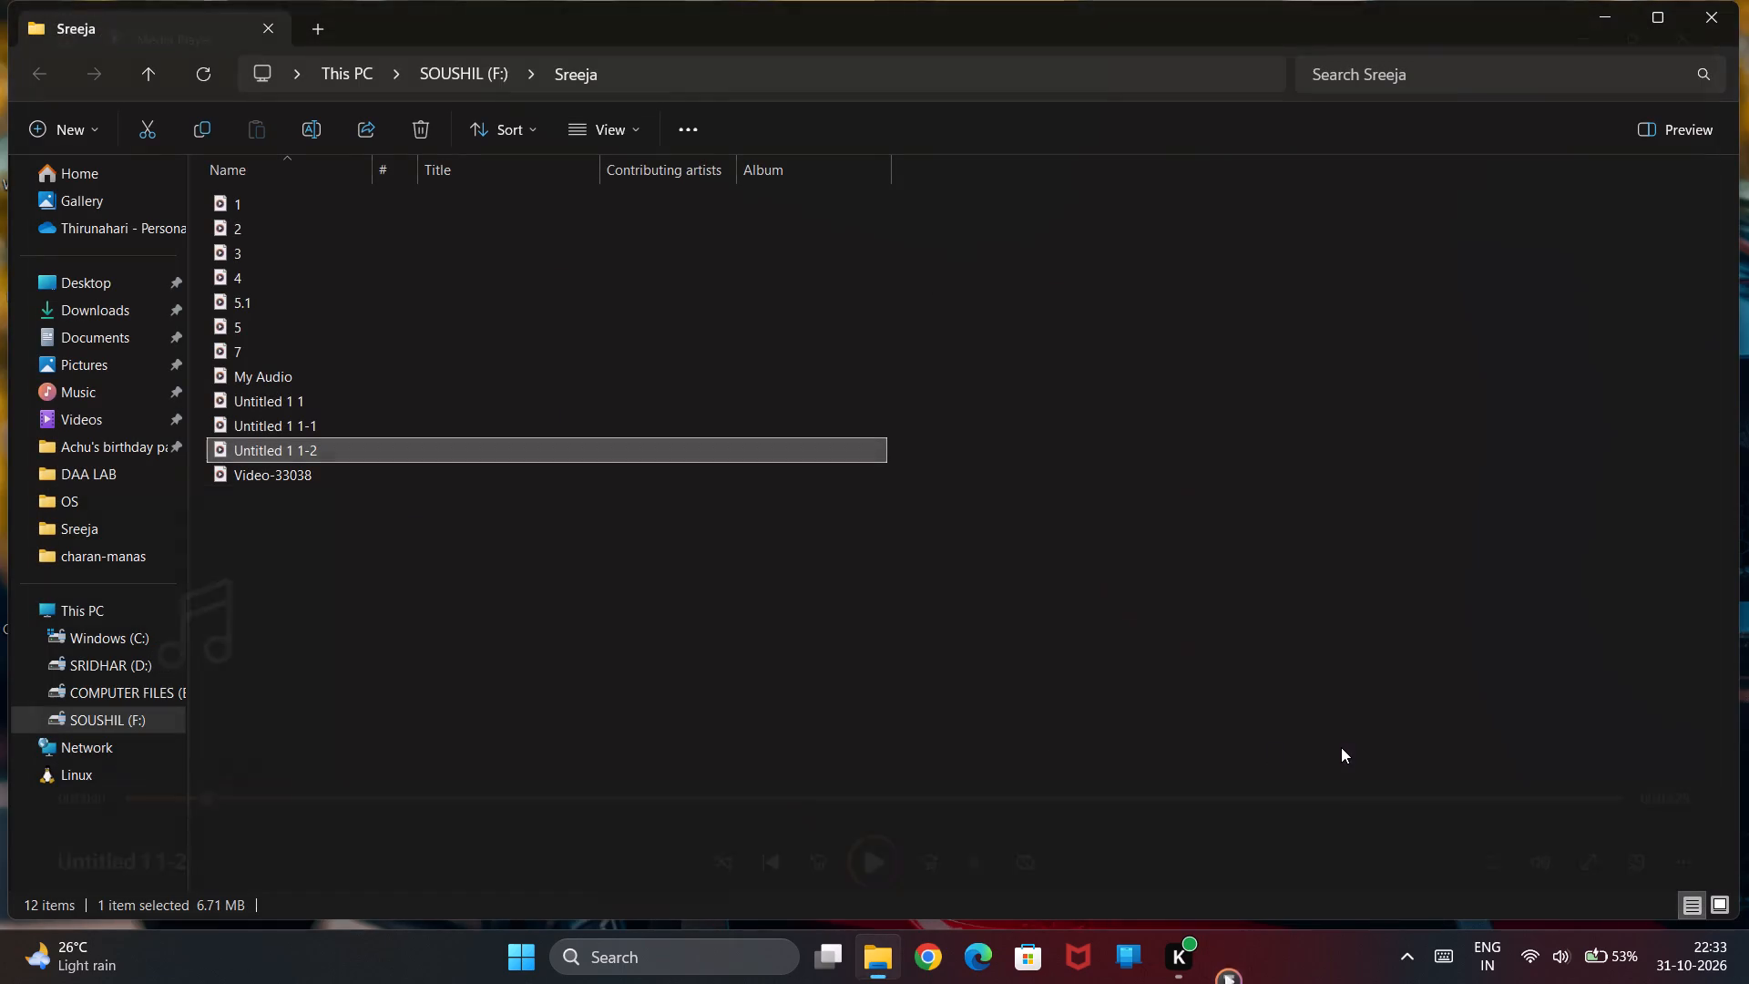
# Switch to Chrome with the personal profile and search the web for "edit mp3".
pyautogui.write('chrome')
pyautogui.press('Return')
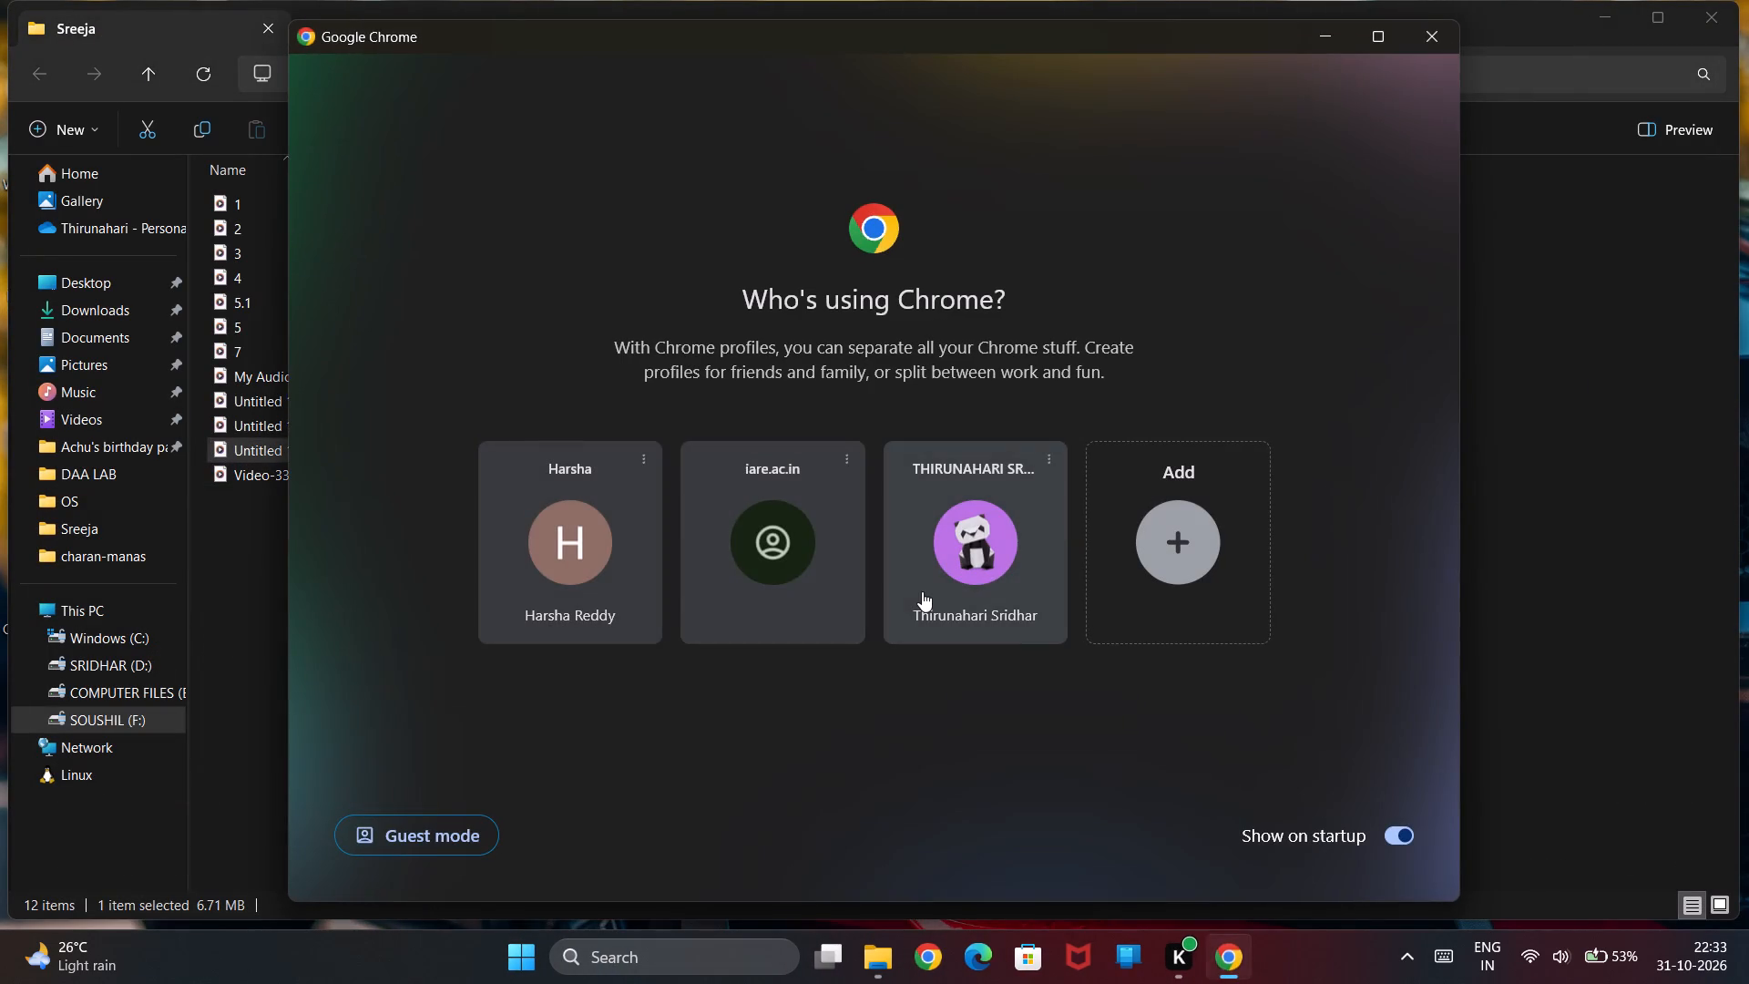
pyautogui.click(922, 591)
pyautogui.write('ei')
pyautogui.press('BackSpace')
pyautogui.write('dit mpc')
pyautogui.press('BackSpace')
pyautogui.press('3')
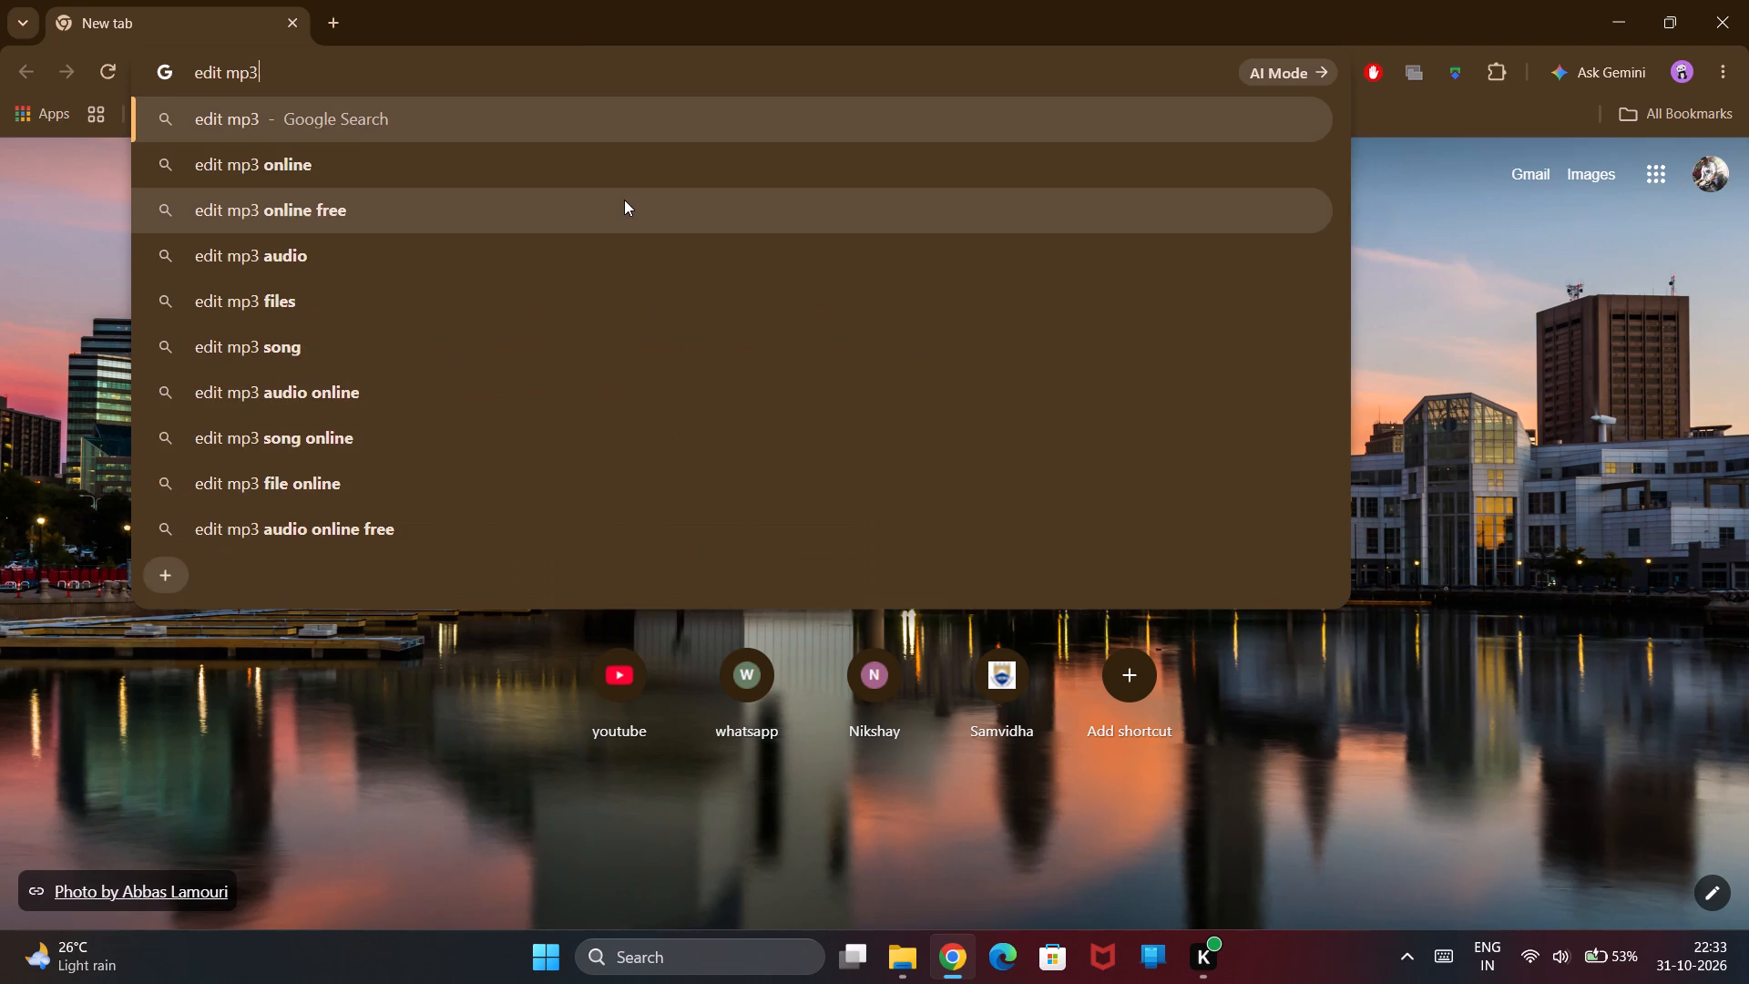
pyautogui.press('Return')
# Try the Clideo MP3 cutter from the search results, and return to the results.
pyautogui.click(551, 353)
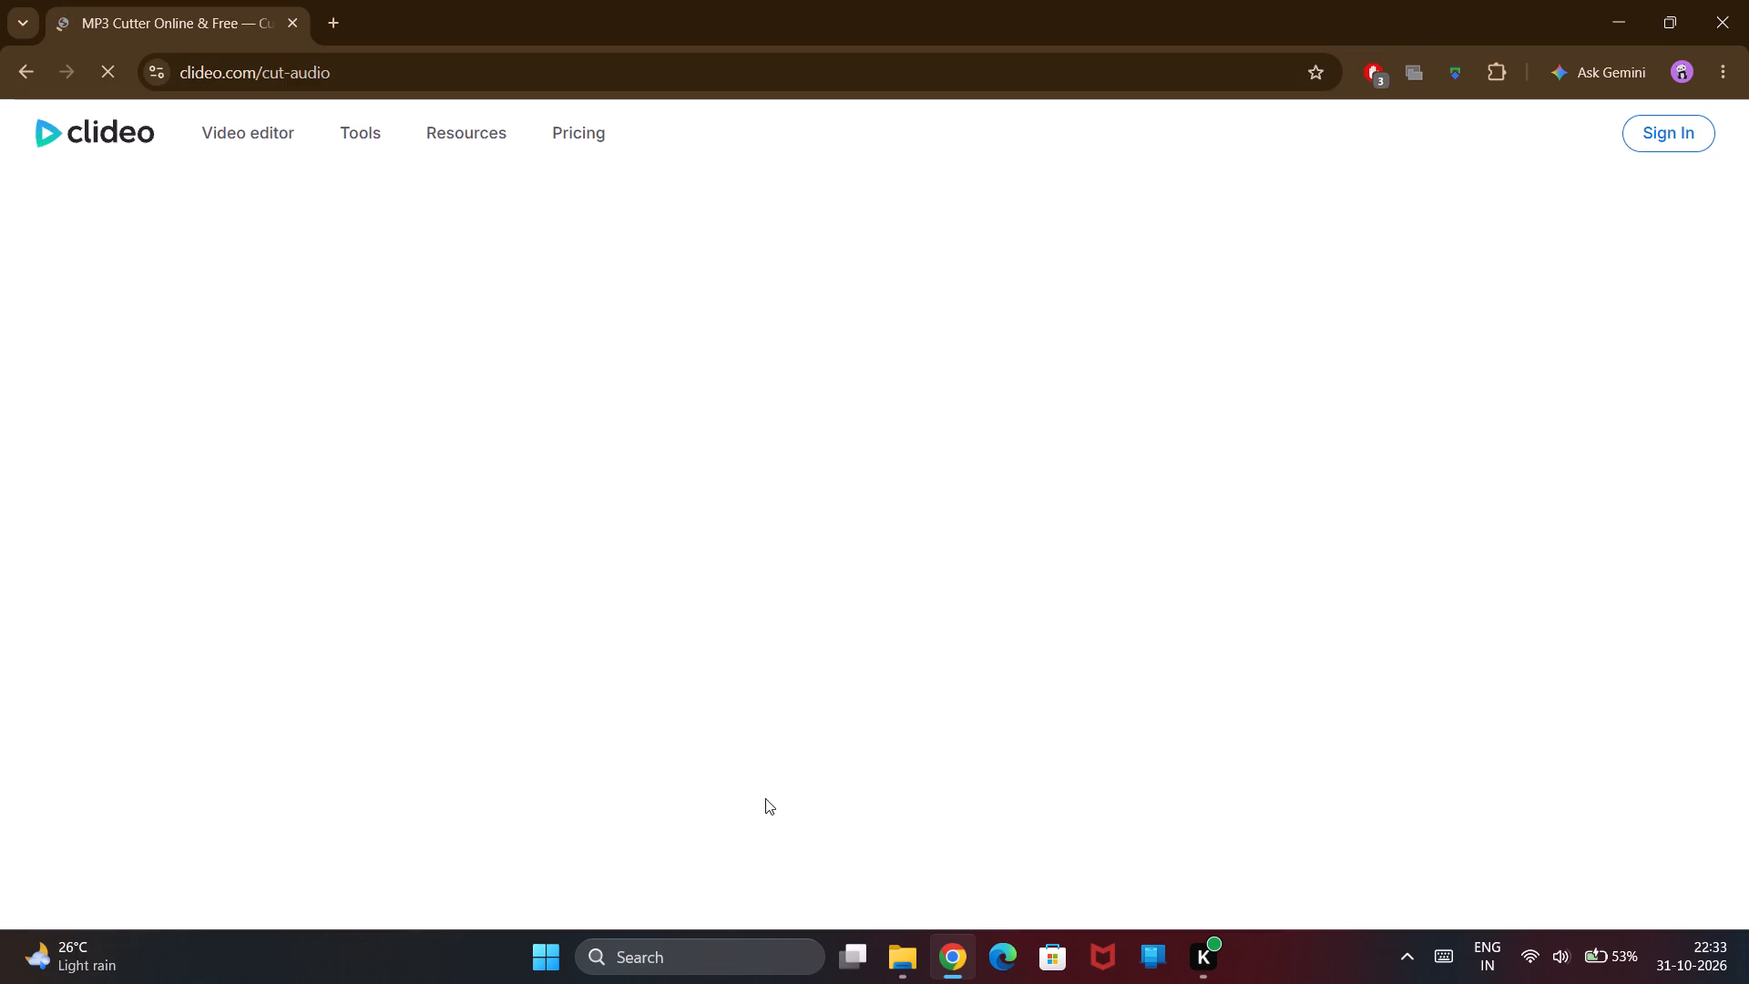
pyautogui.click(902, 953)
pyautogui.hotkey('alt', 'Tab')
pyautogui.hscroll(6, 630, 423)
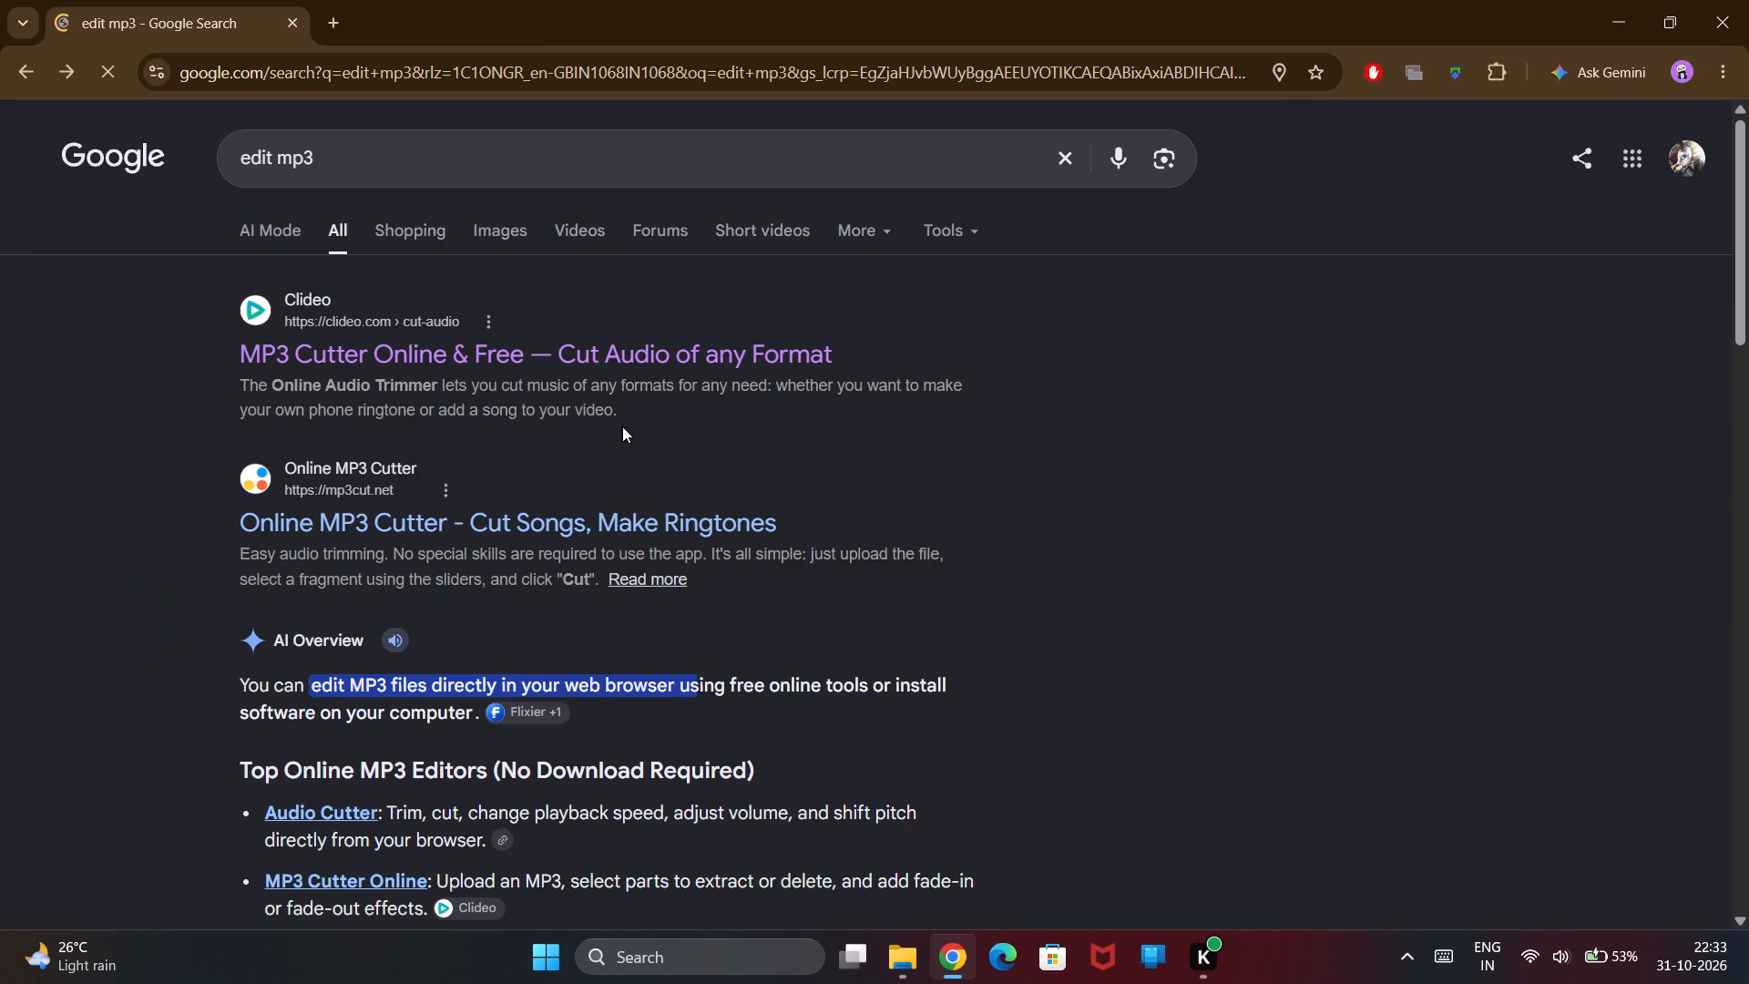
# Open the Online MP3 Cutter site (mp3cut.net) and load Untitled 1 1-2 from the Sreeja folder.
pyautogui.click(512, 517)
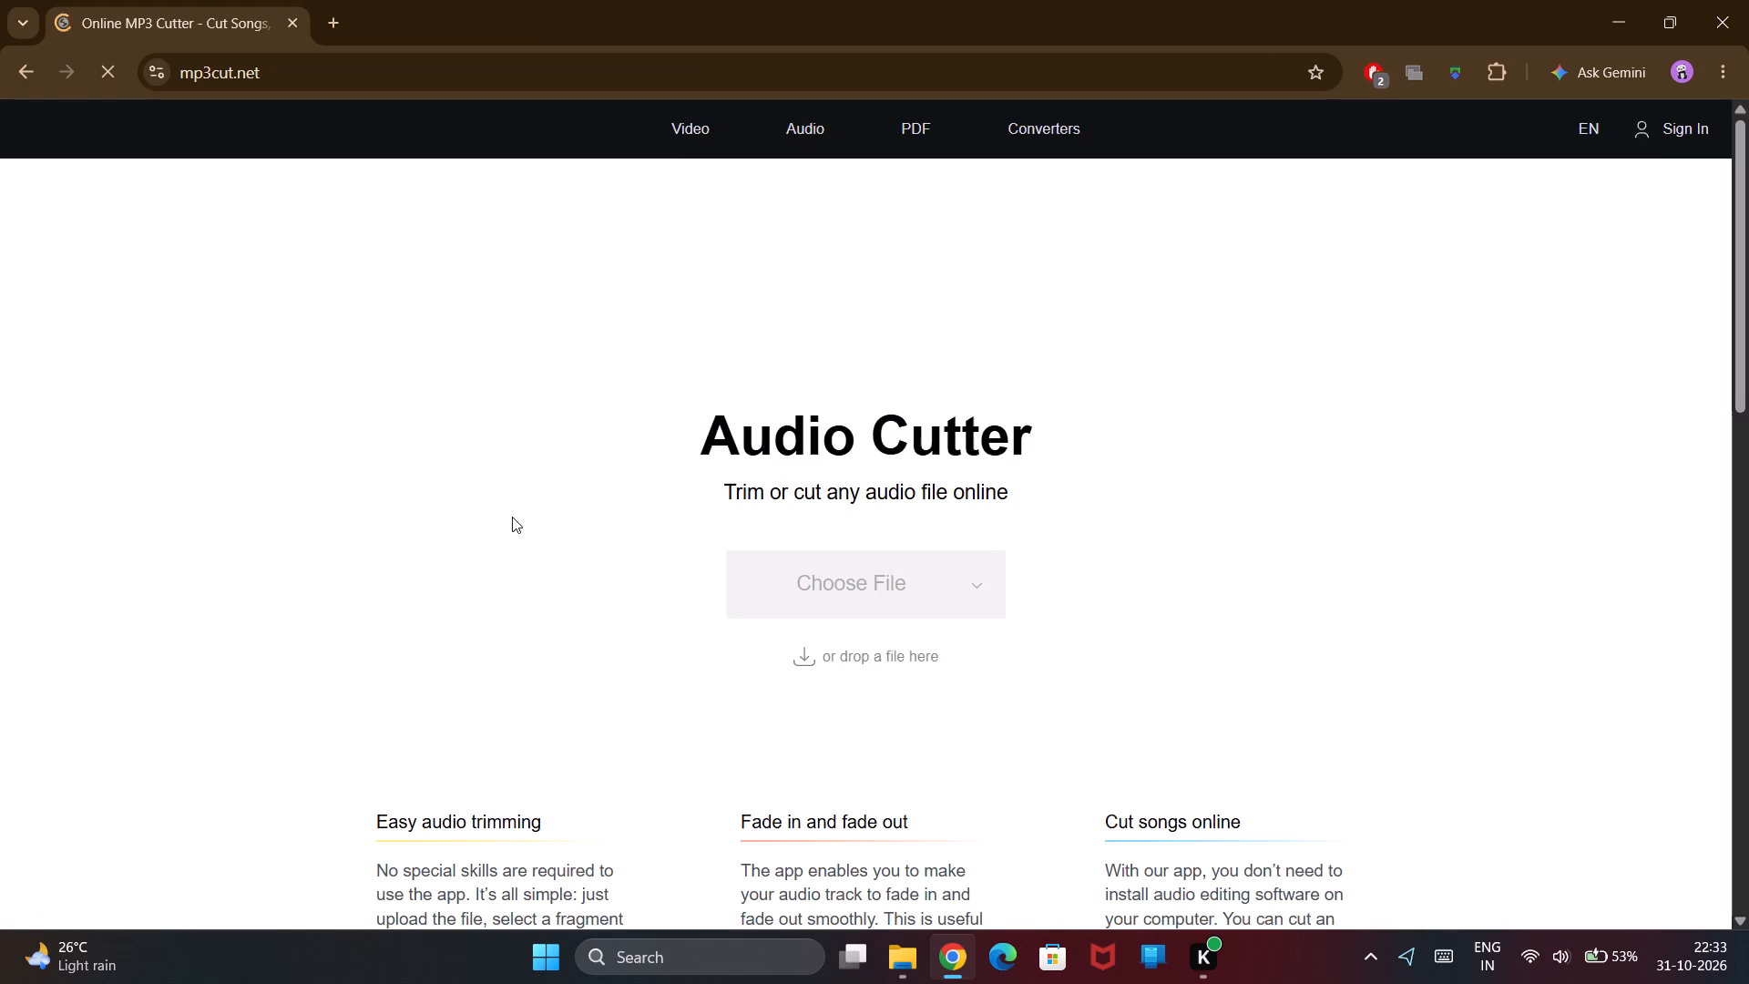
pyautogui.click(760, 576)
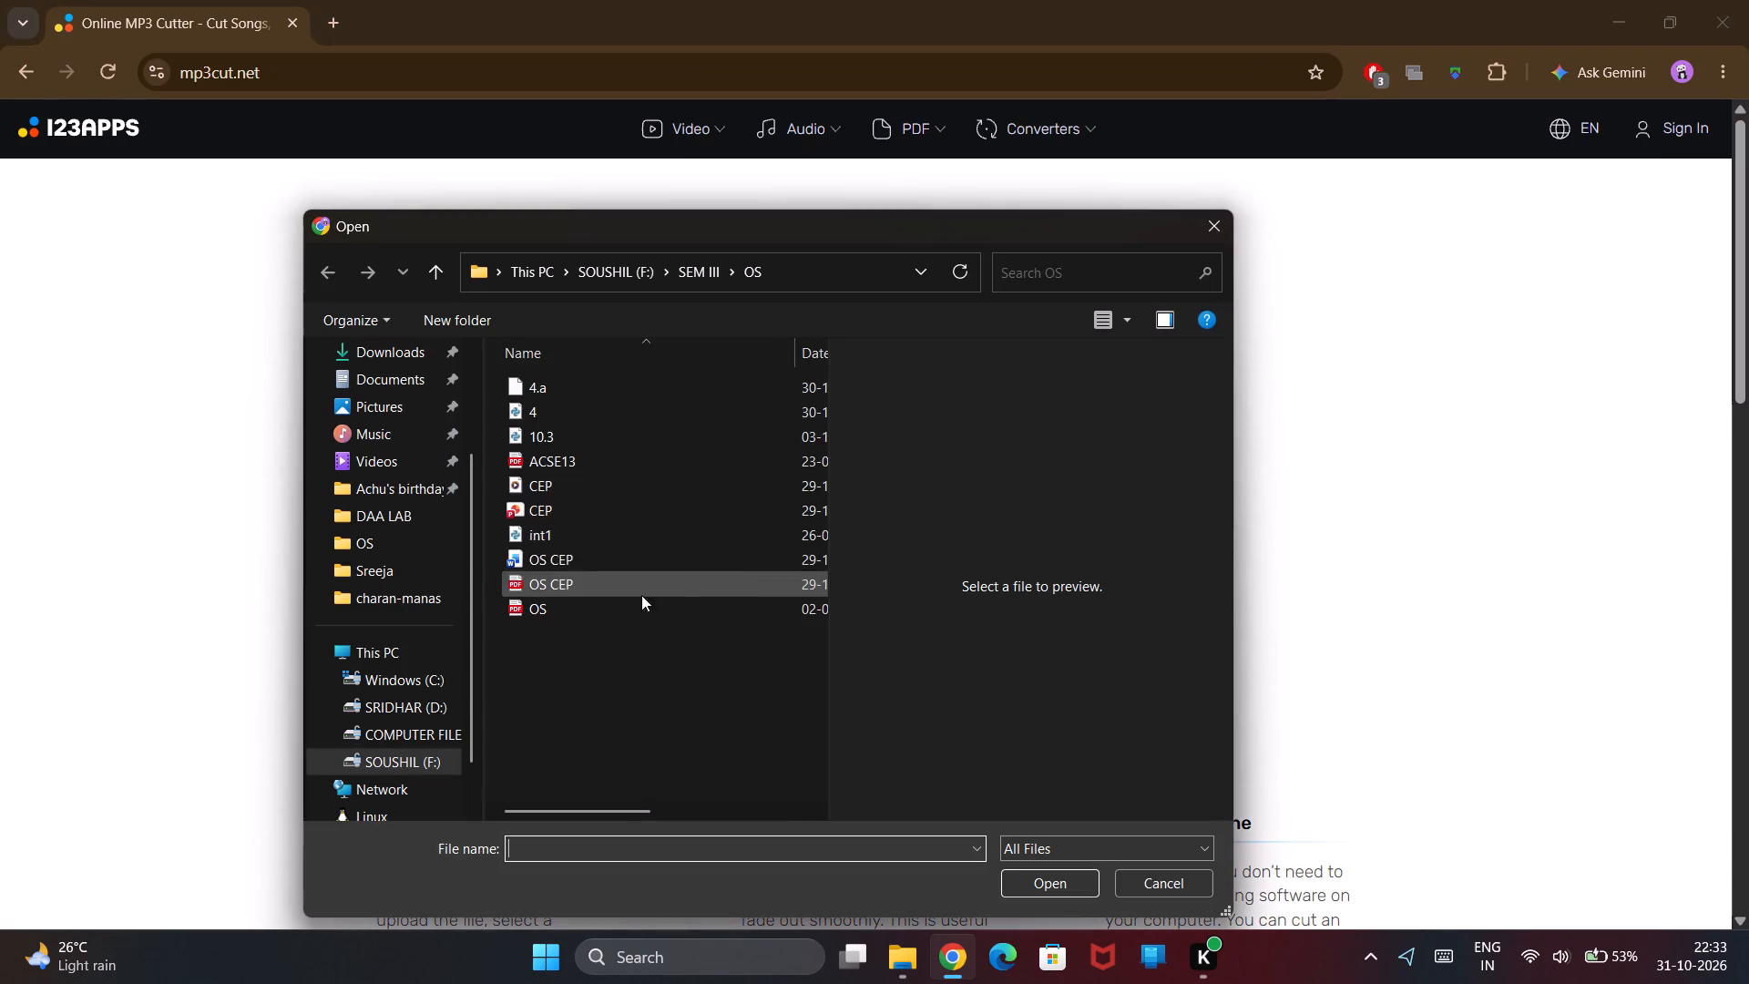
pyautogui.click(363, 567)
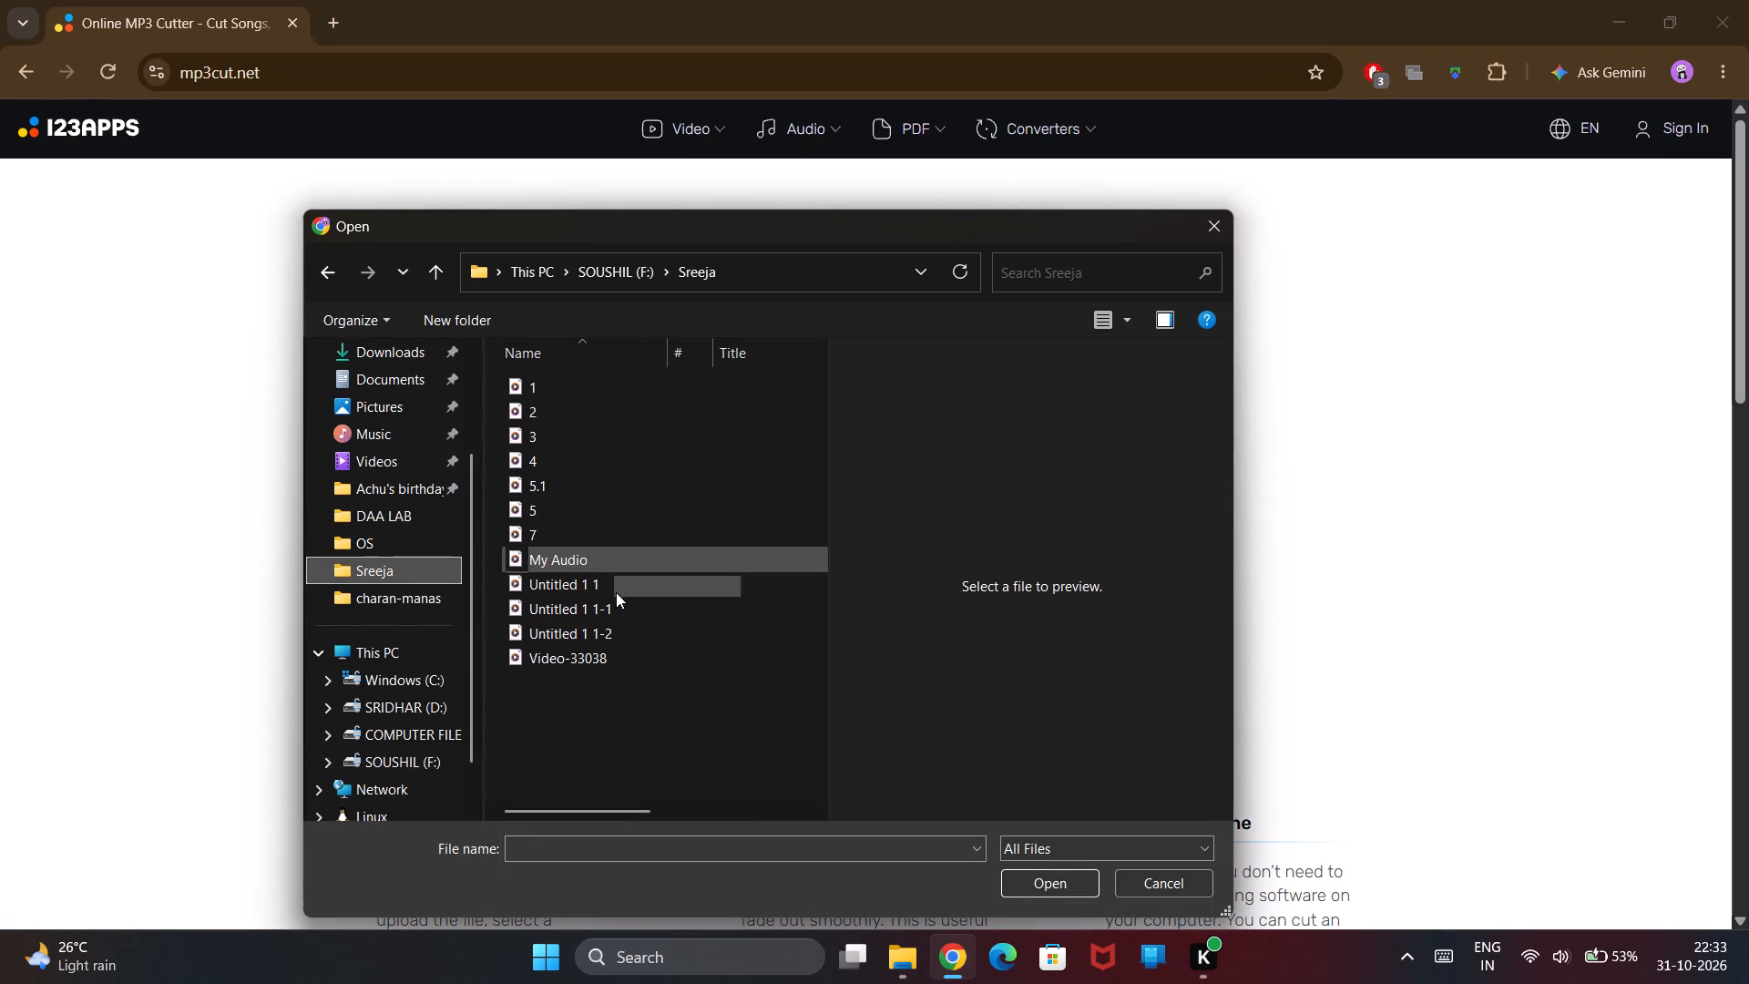
pyautogui.click(616, 621)
pyautogui.press('Return')
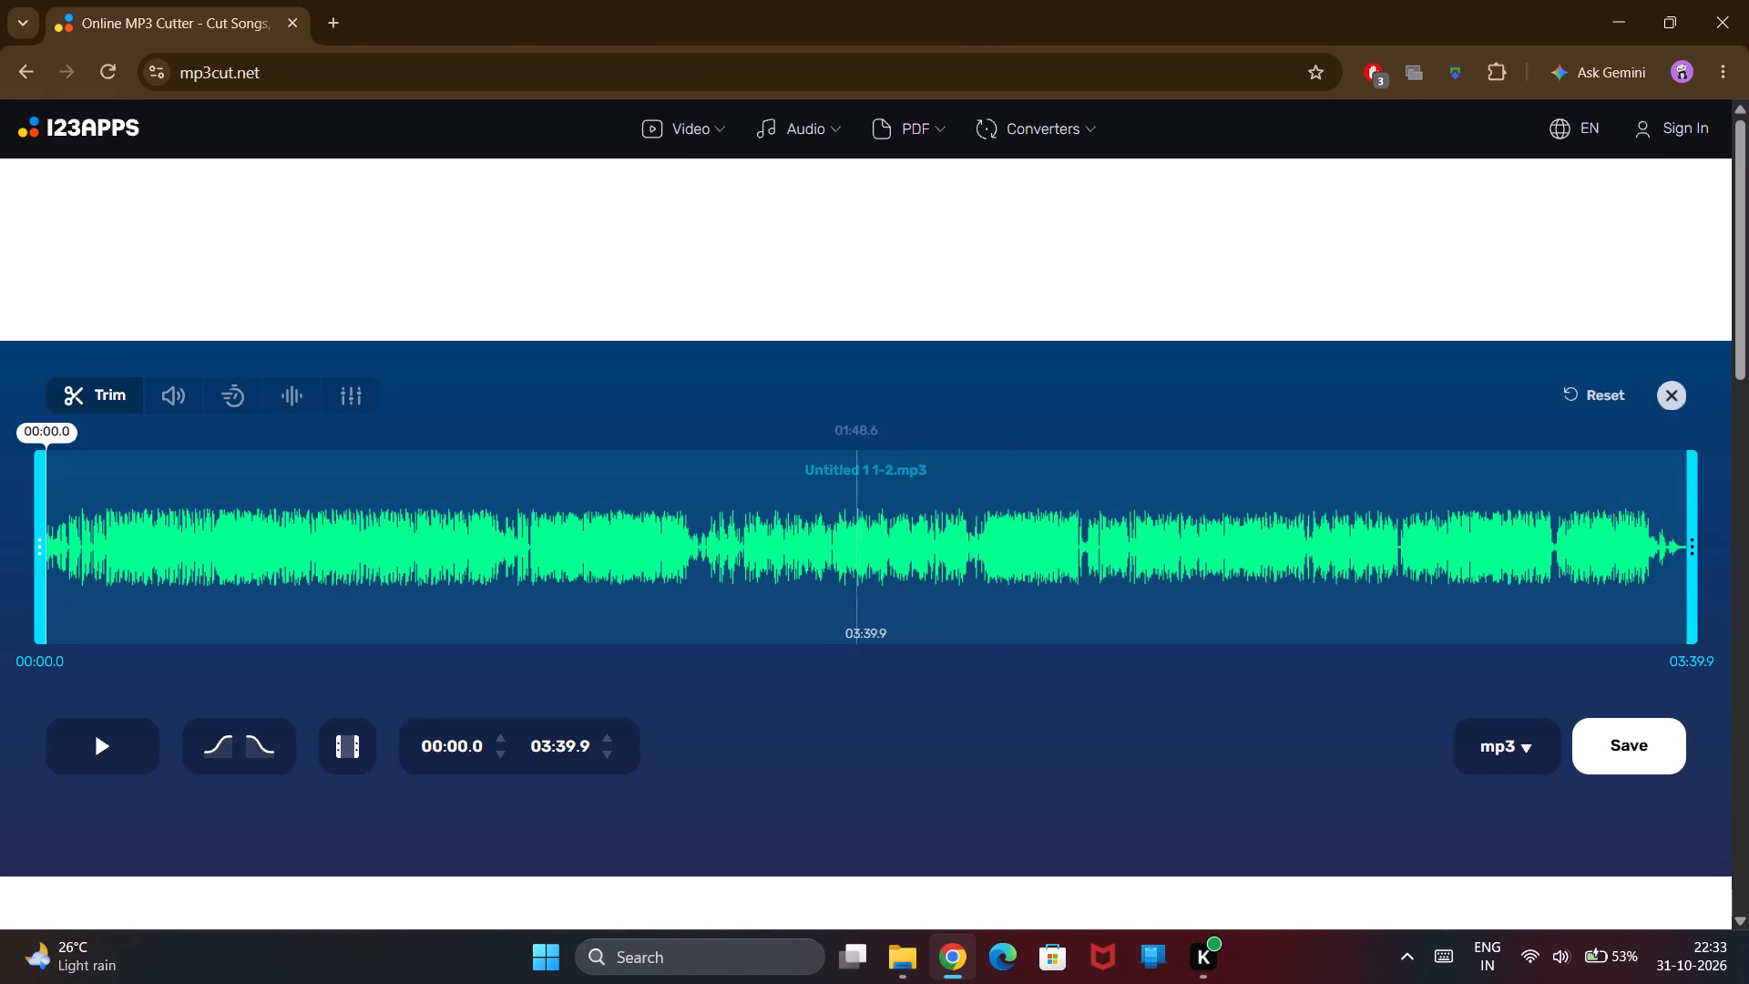
# Listen to the medley from about 02:57 and replay its closing seconds to locate where the last song should be cut.
pyautogui.click(1369, 516)
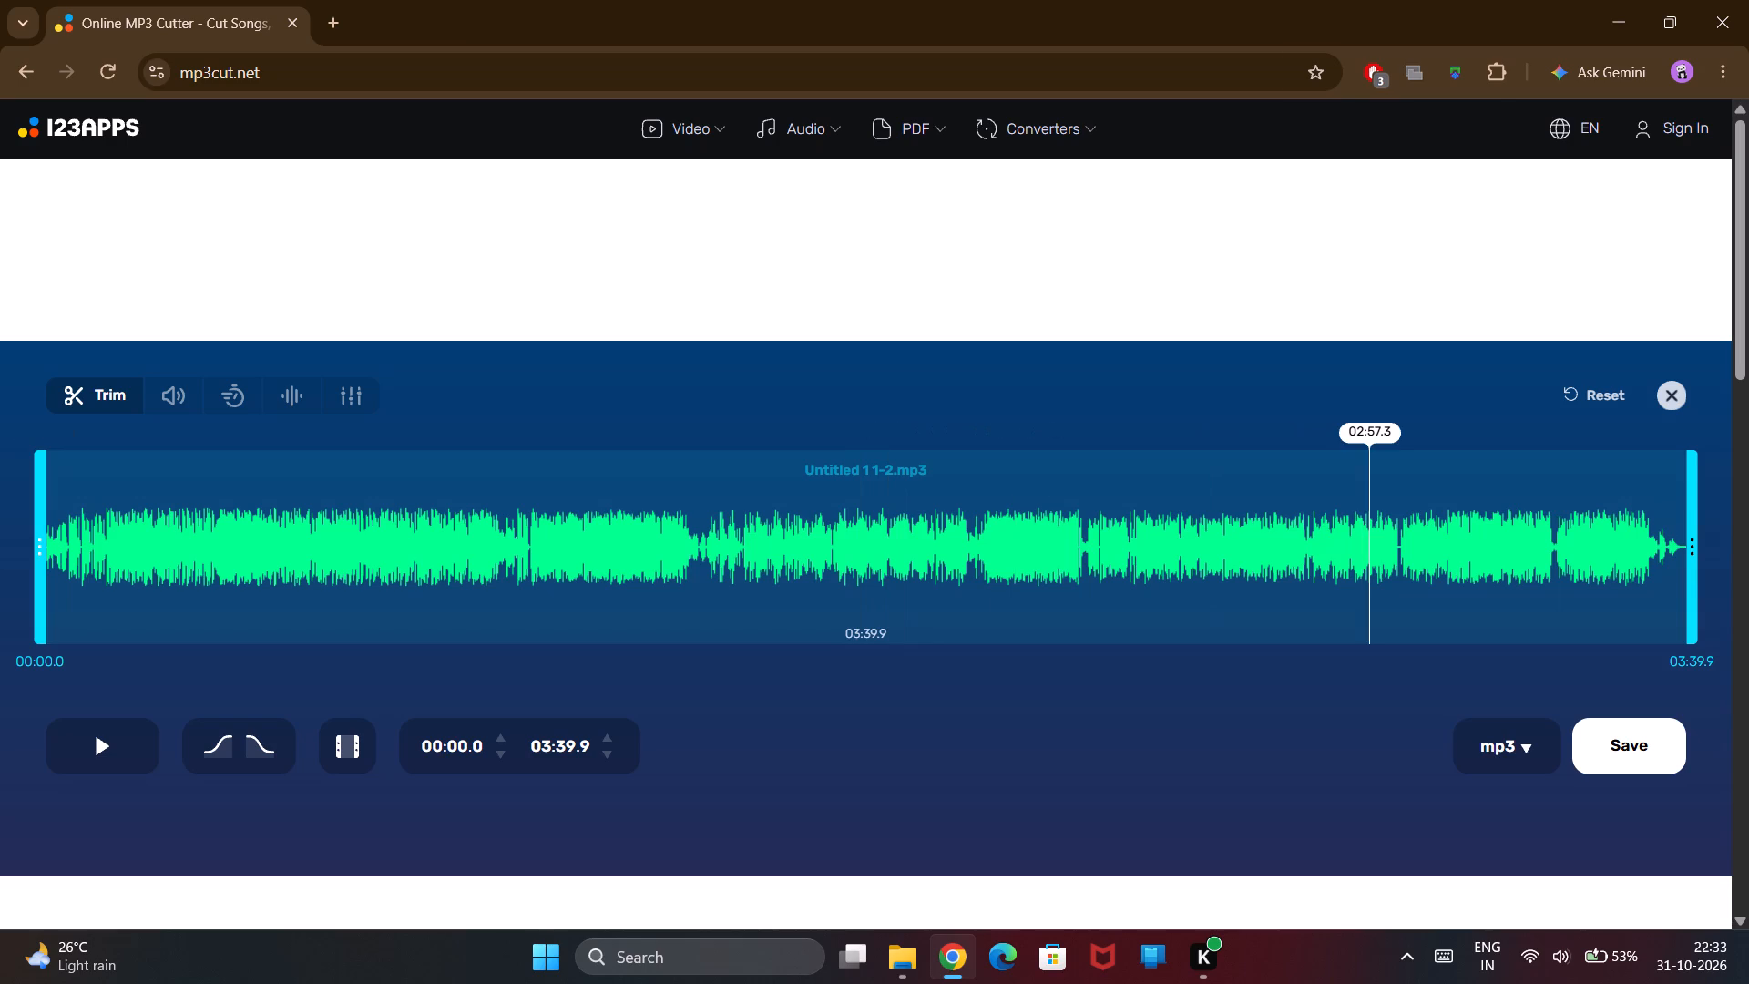
pyautogui.press('space')
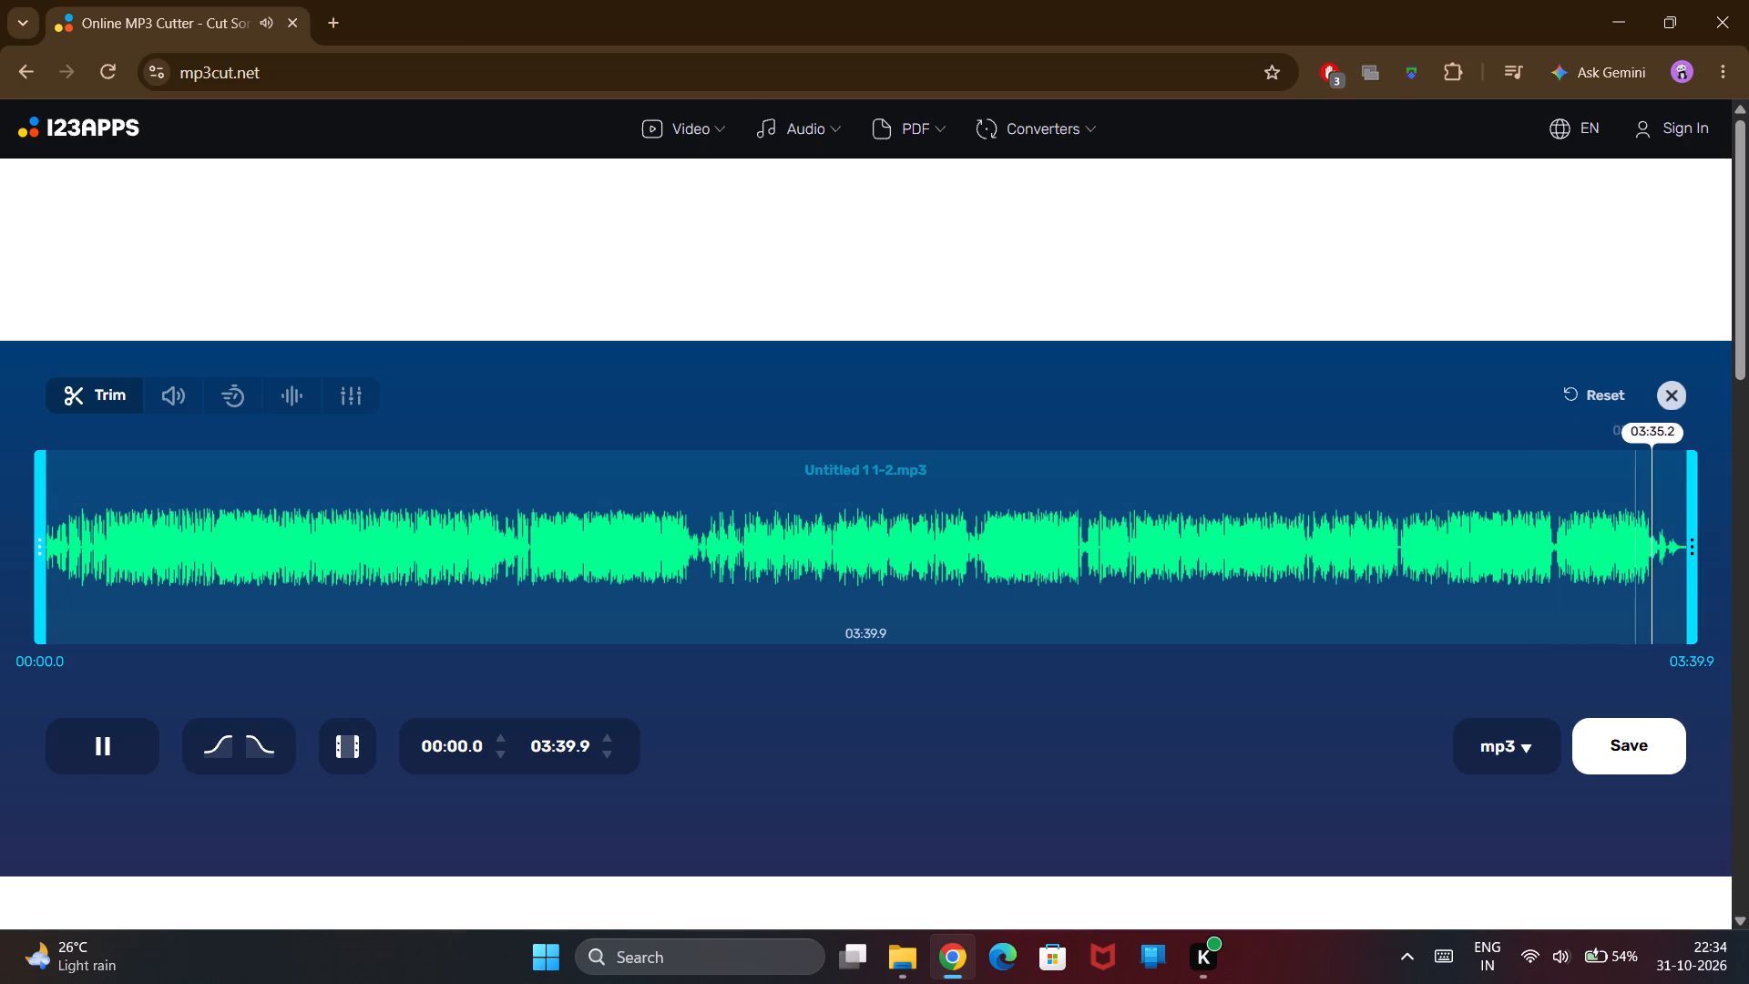
pyautogui.press('space')
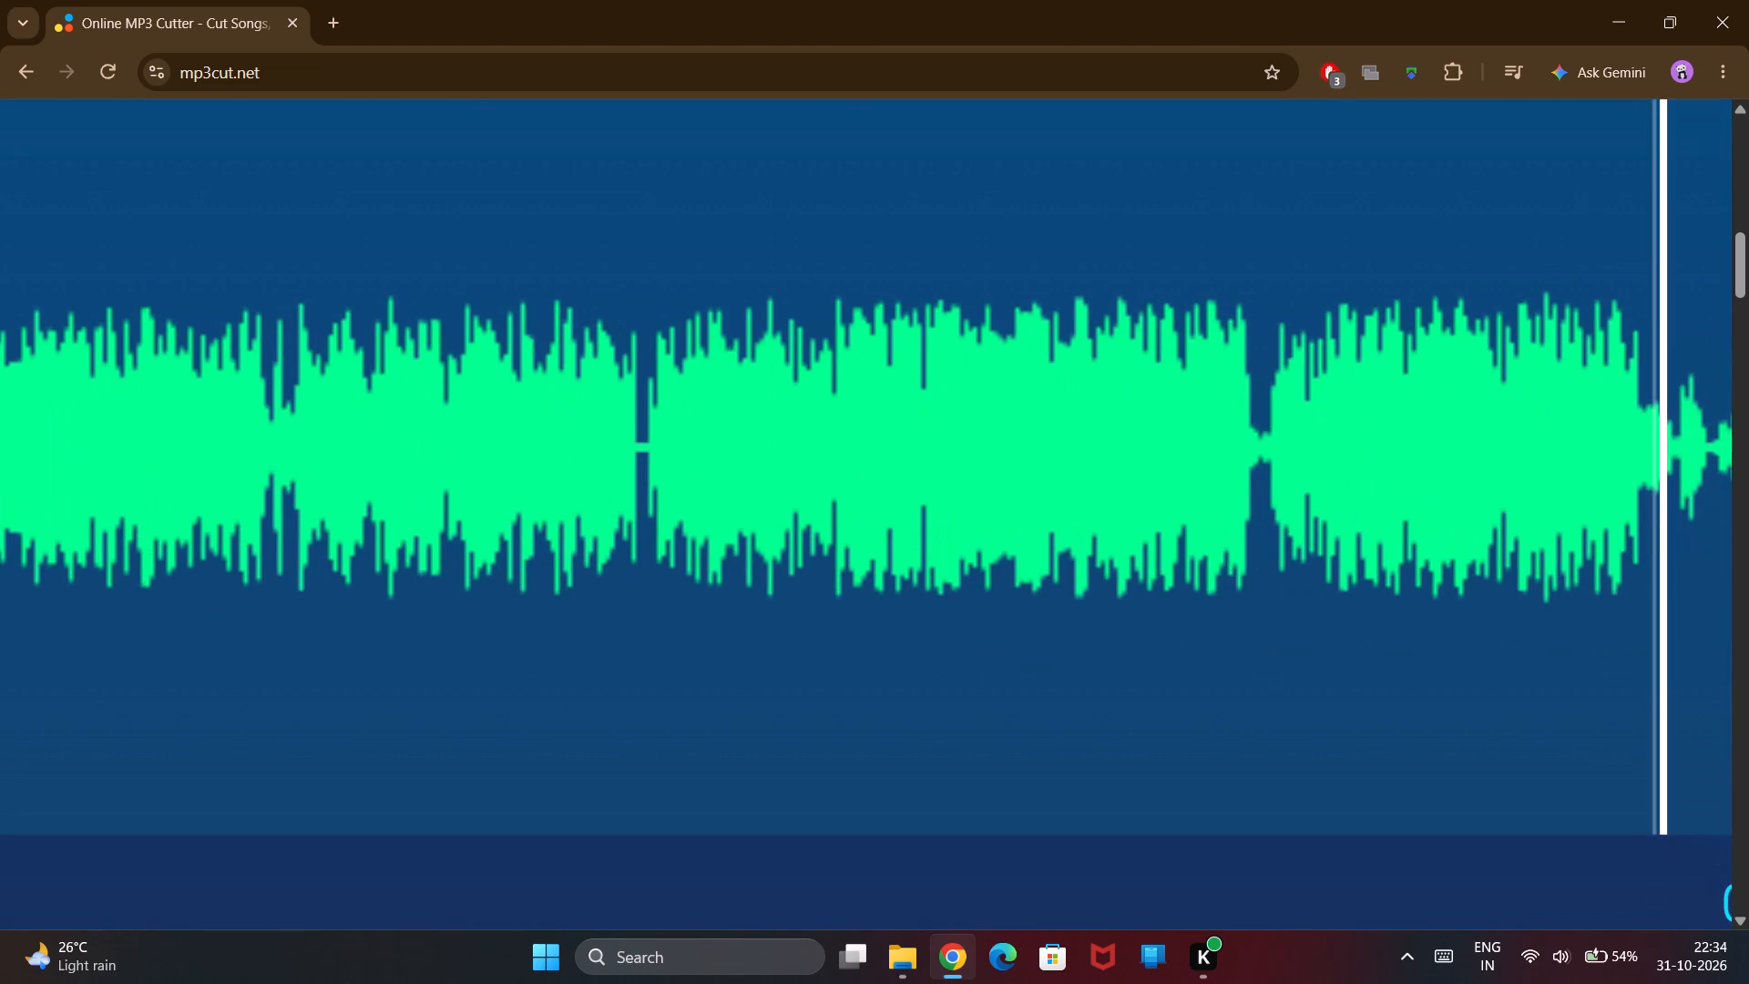
pyautogui.click(1651, 612)
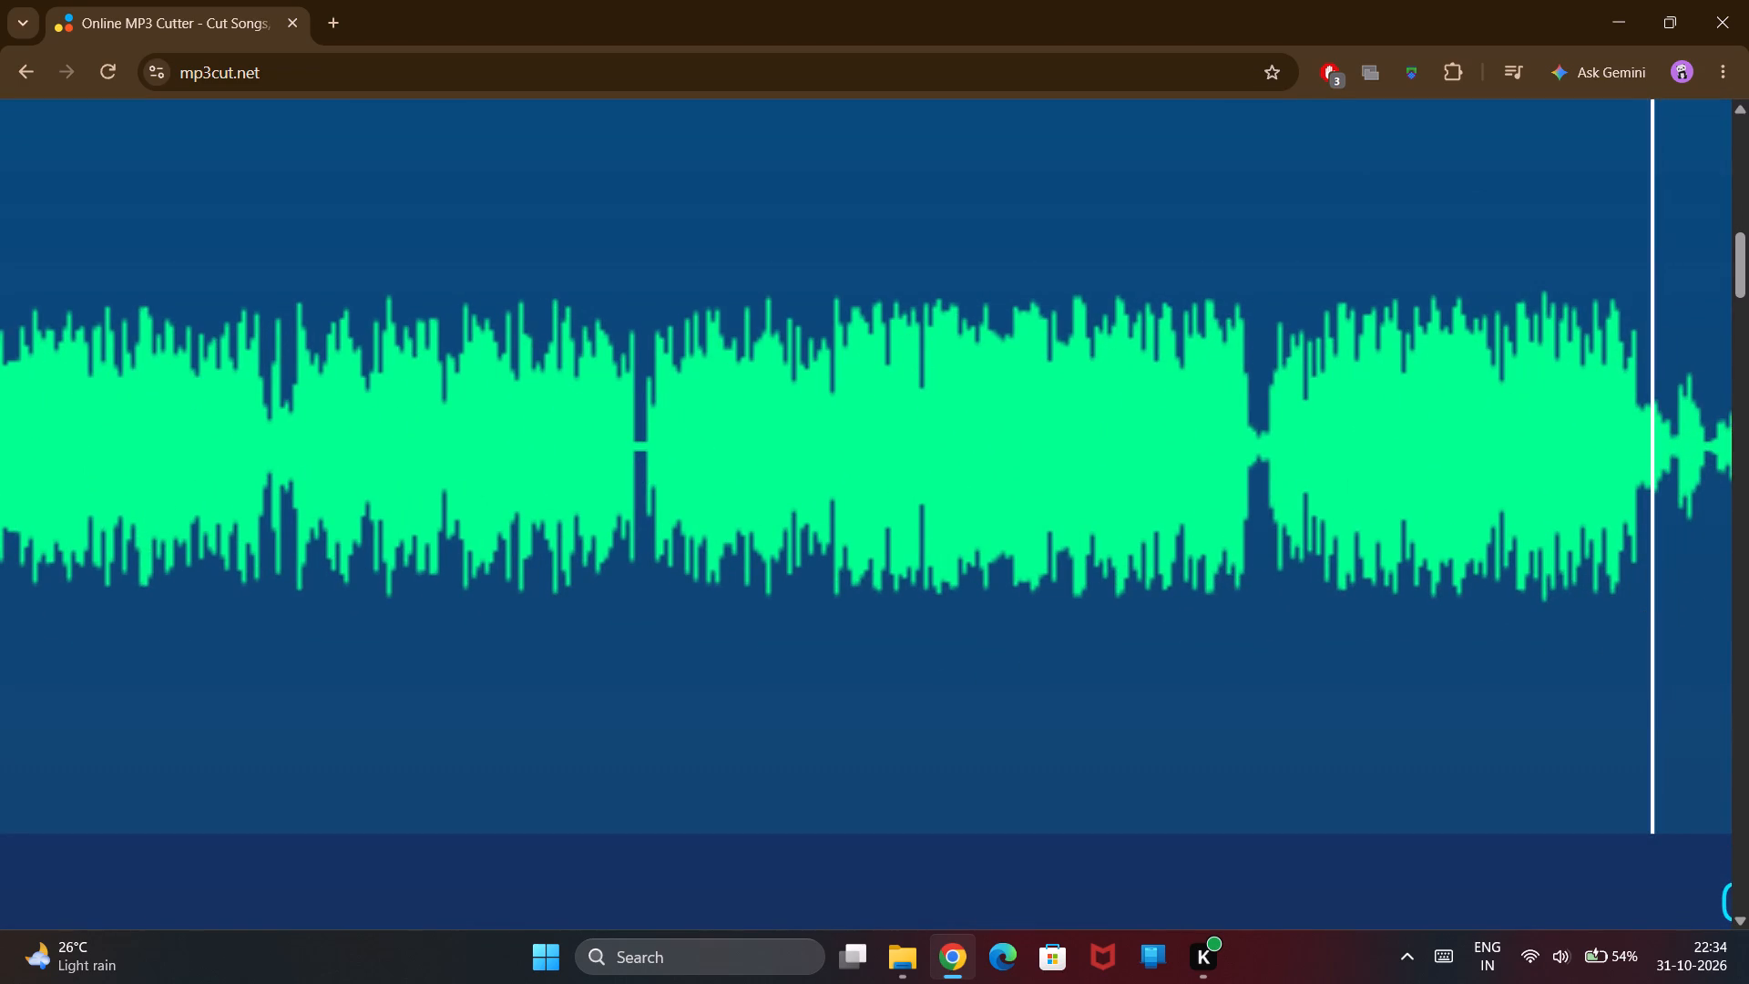
pyautogui.press('space')
pyautogui.press('space')
pyautogui.click(1643, 617)
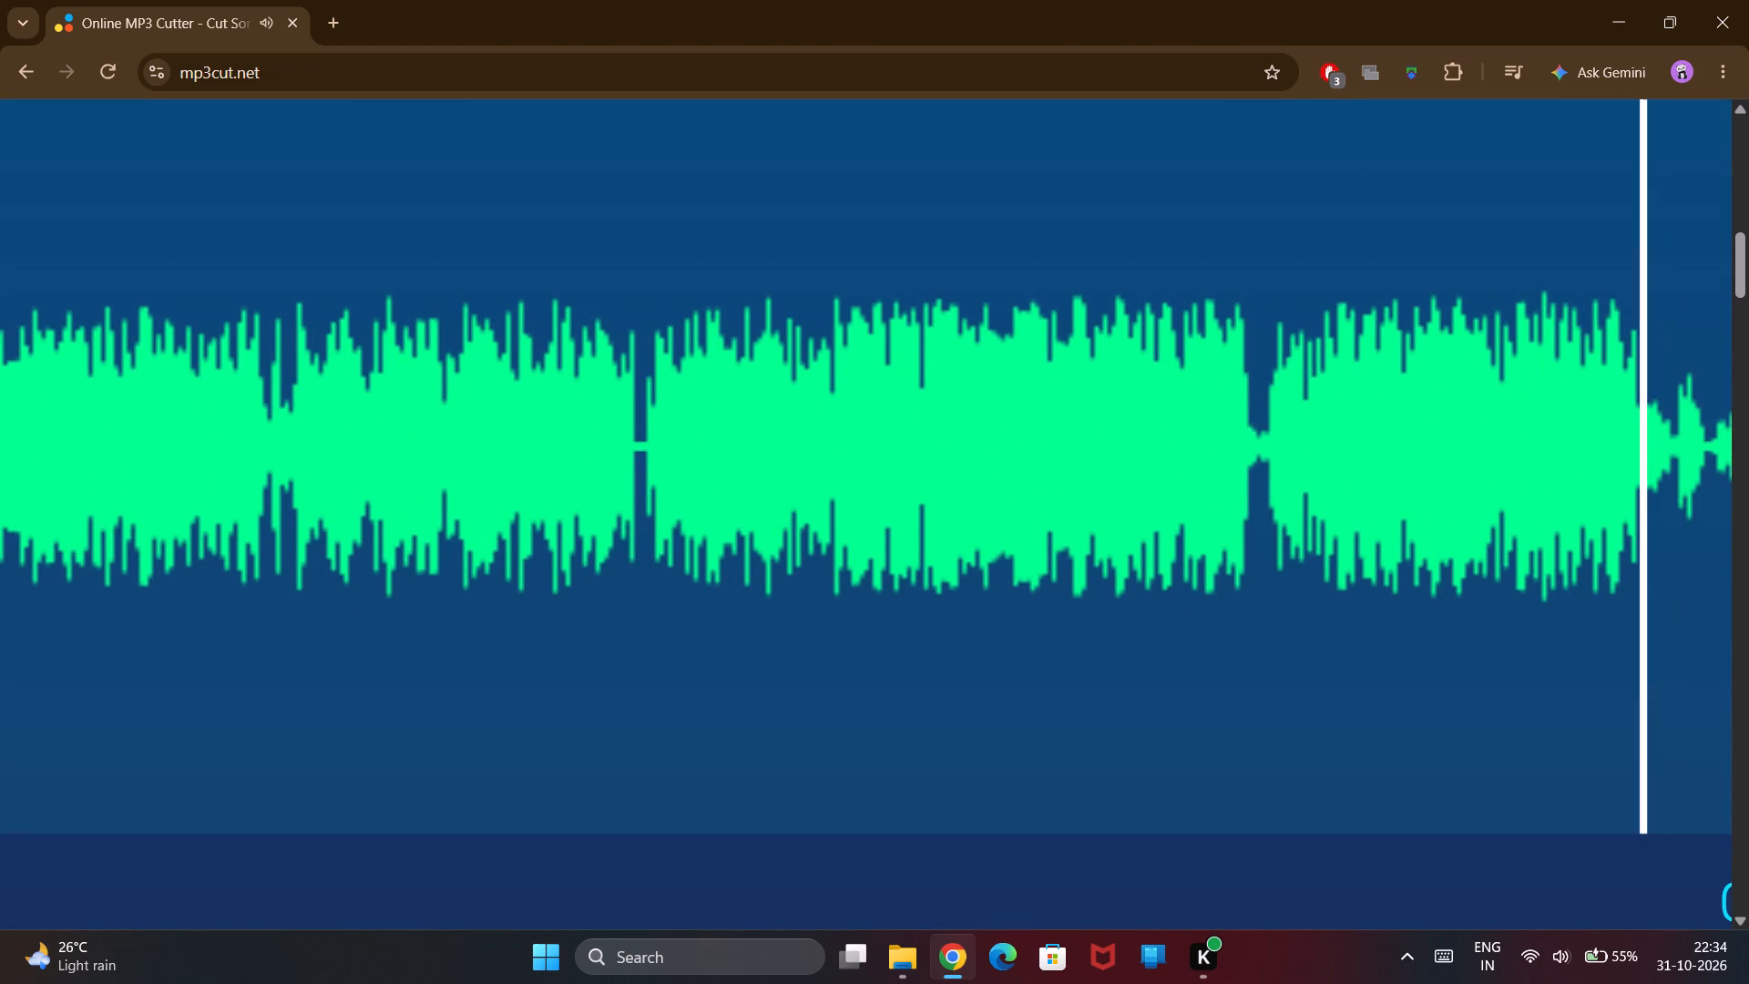
pyautogui.press('space')
pyautogui.press('space')
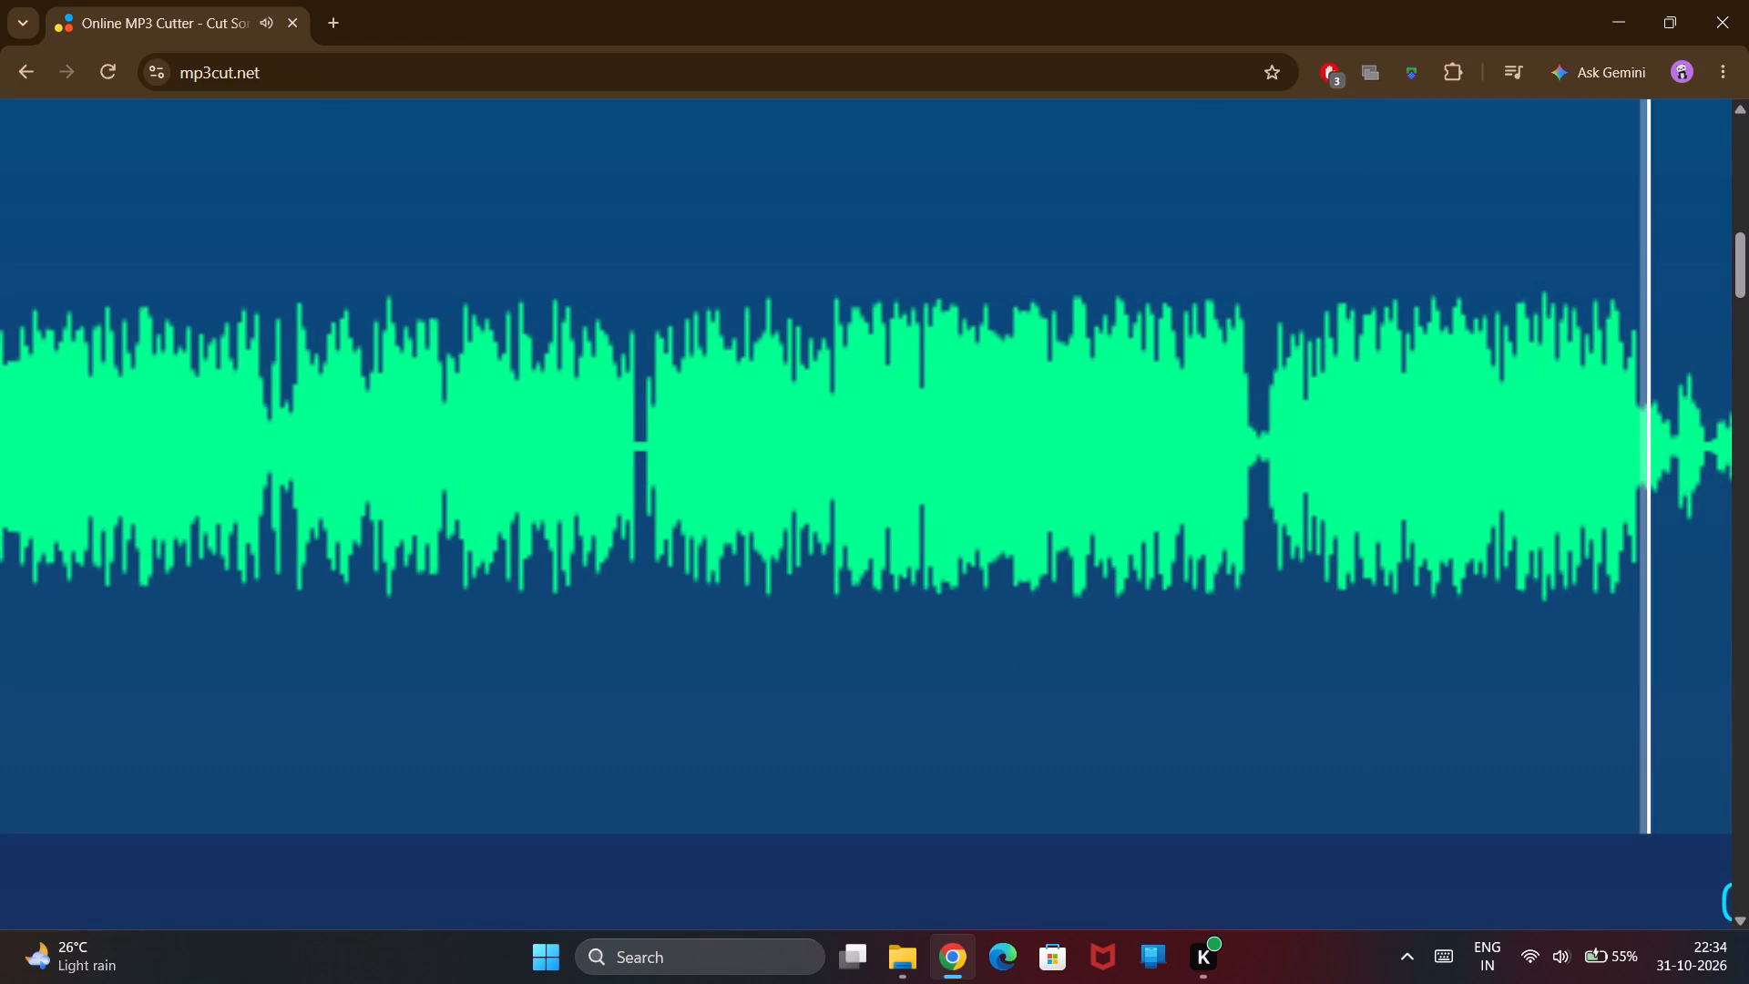
pyautogui.click(1639, 610)
pyautogui.press('space')
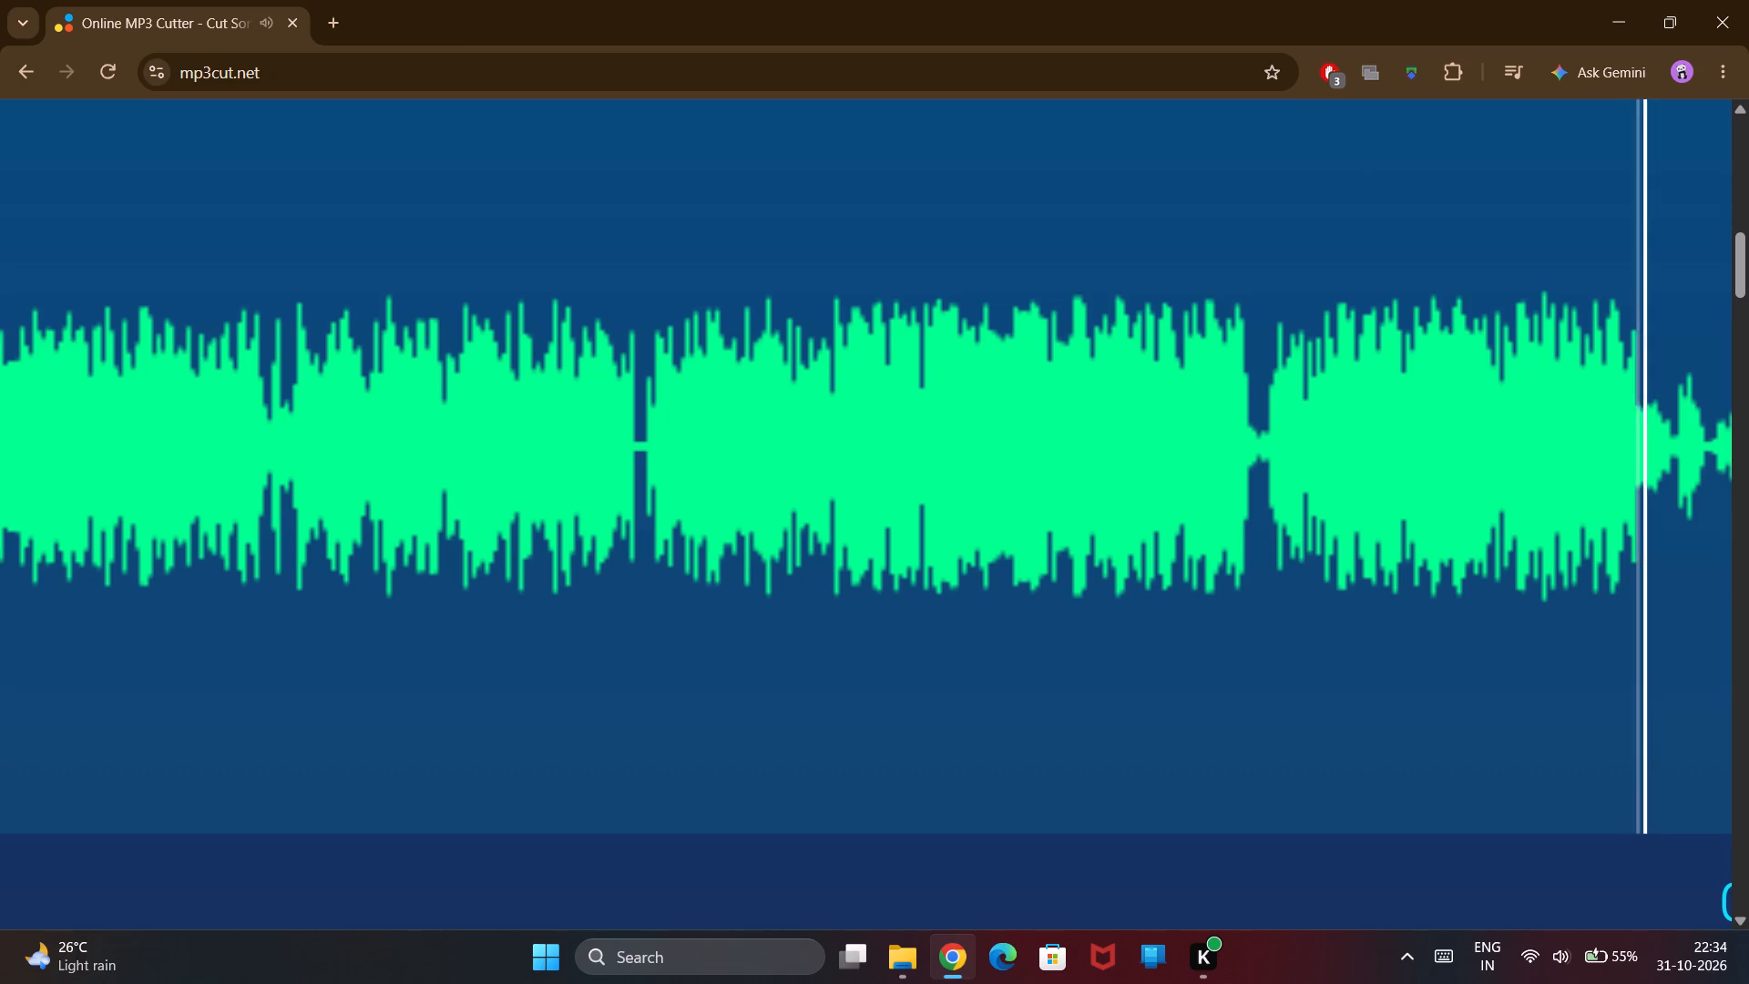
pyautogui.press('space')
pyautogui.click(1639, 610)
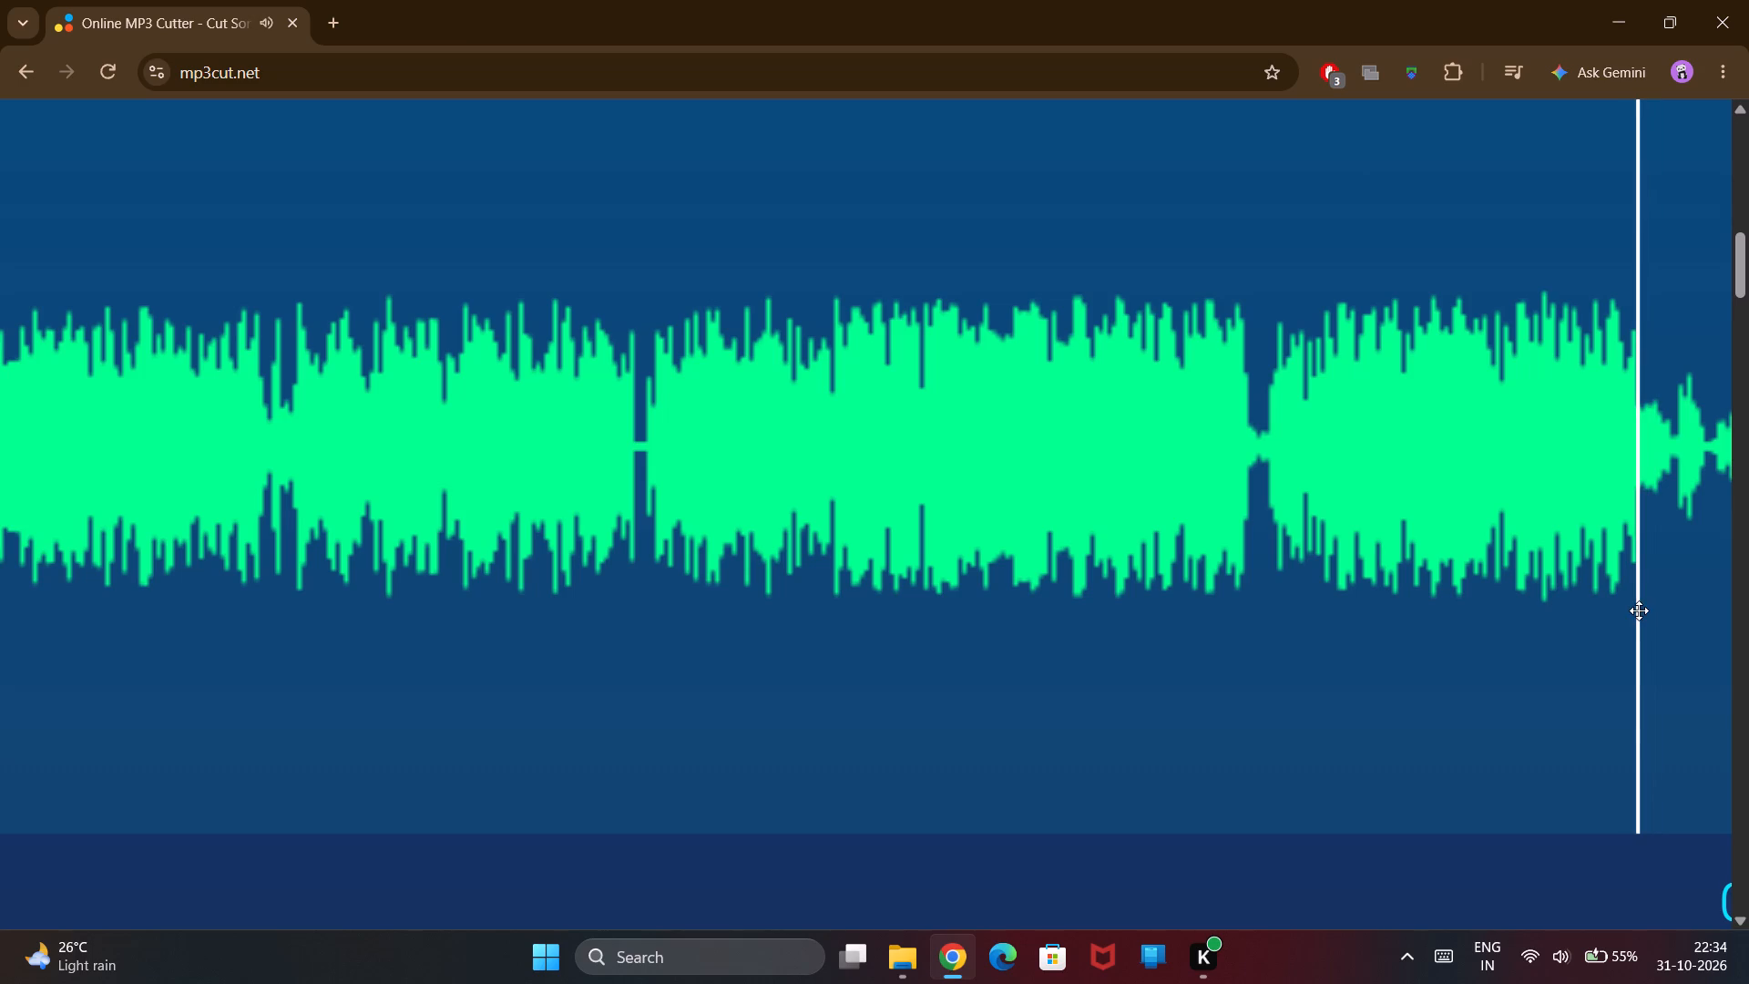
pyautogui.click(1639, 610)
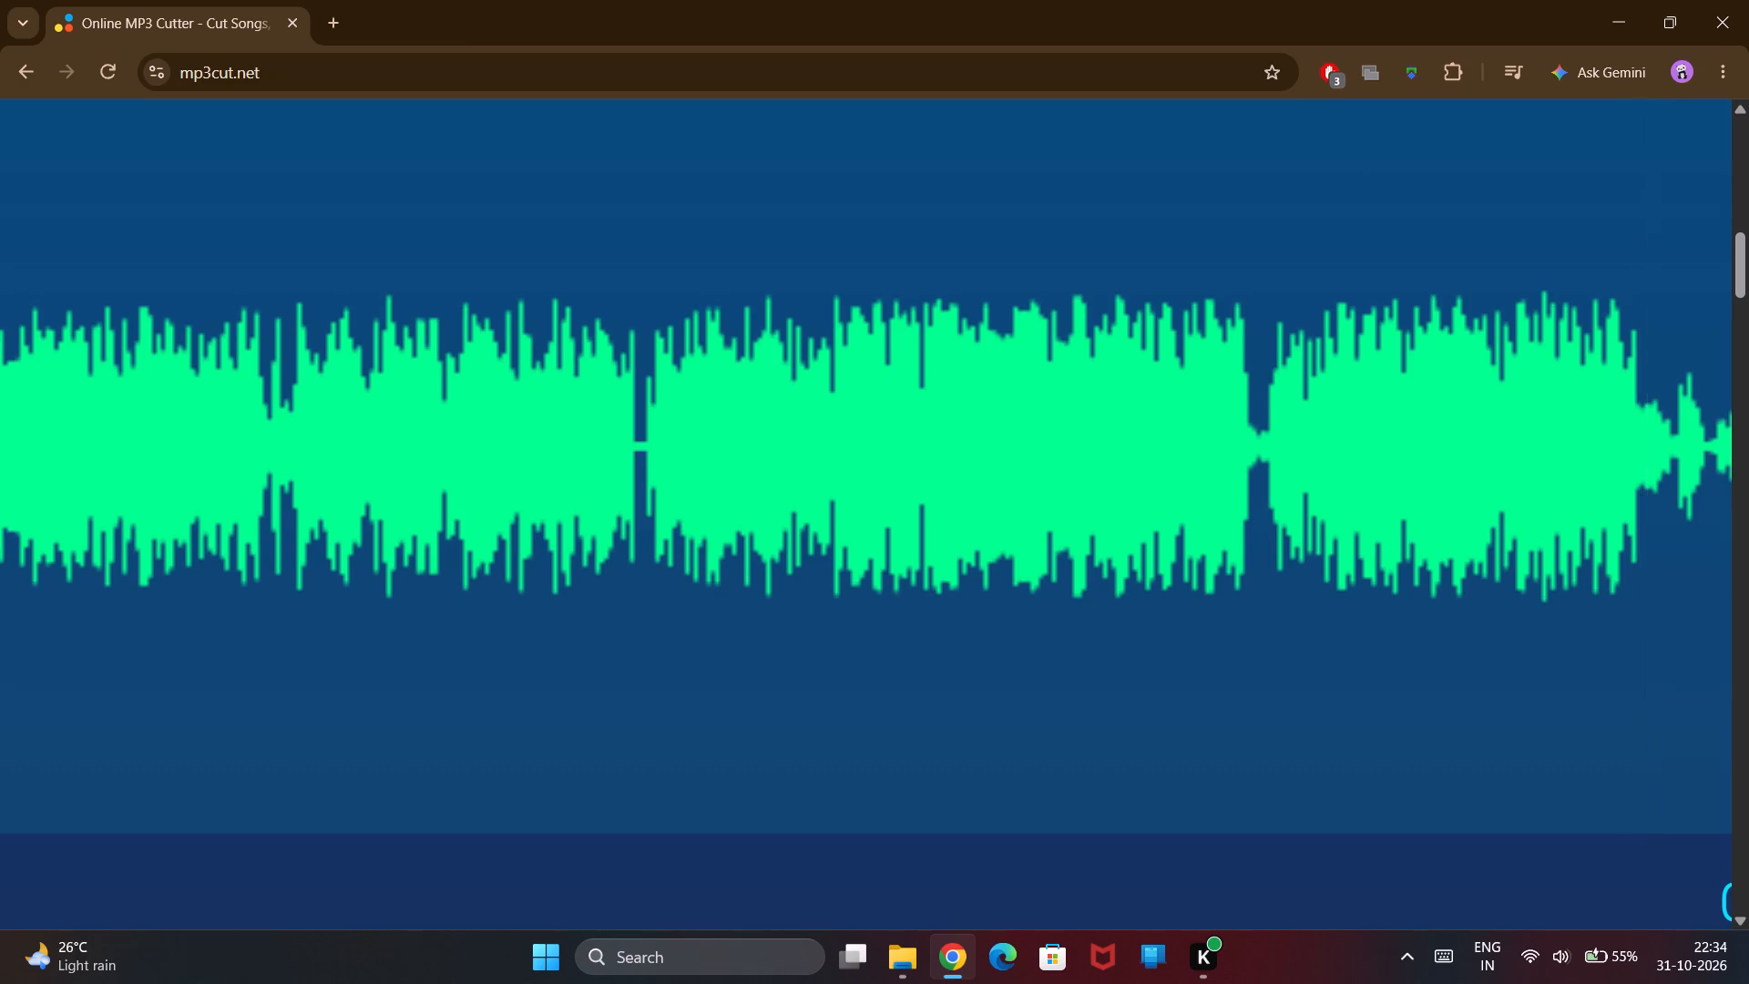
pyautogui.click(1644, 610)
# Trim the end of the medley to 03:34.8, cutting off the quiet tail, and play back the ending to check it.
pyautogui.hscroll(-2, 1644, 610)
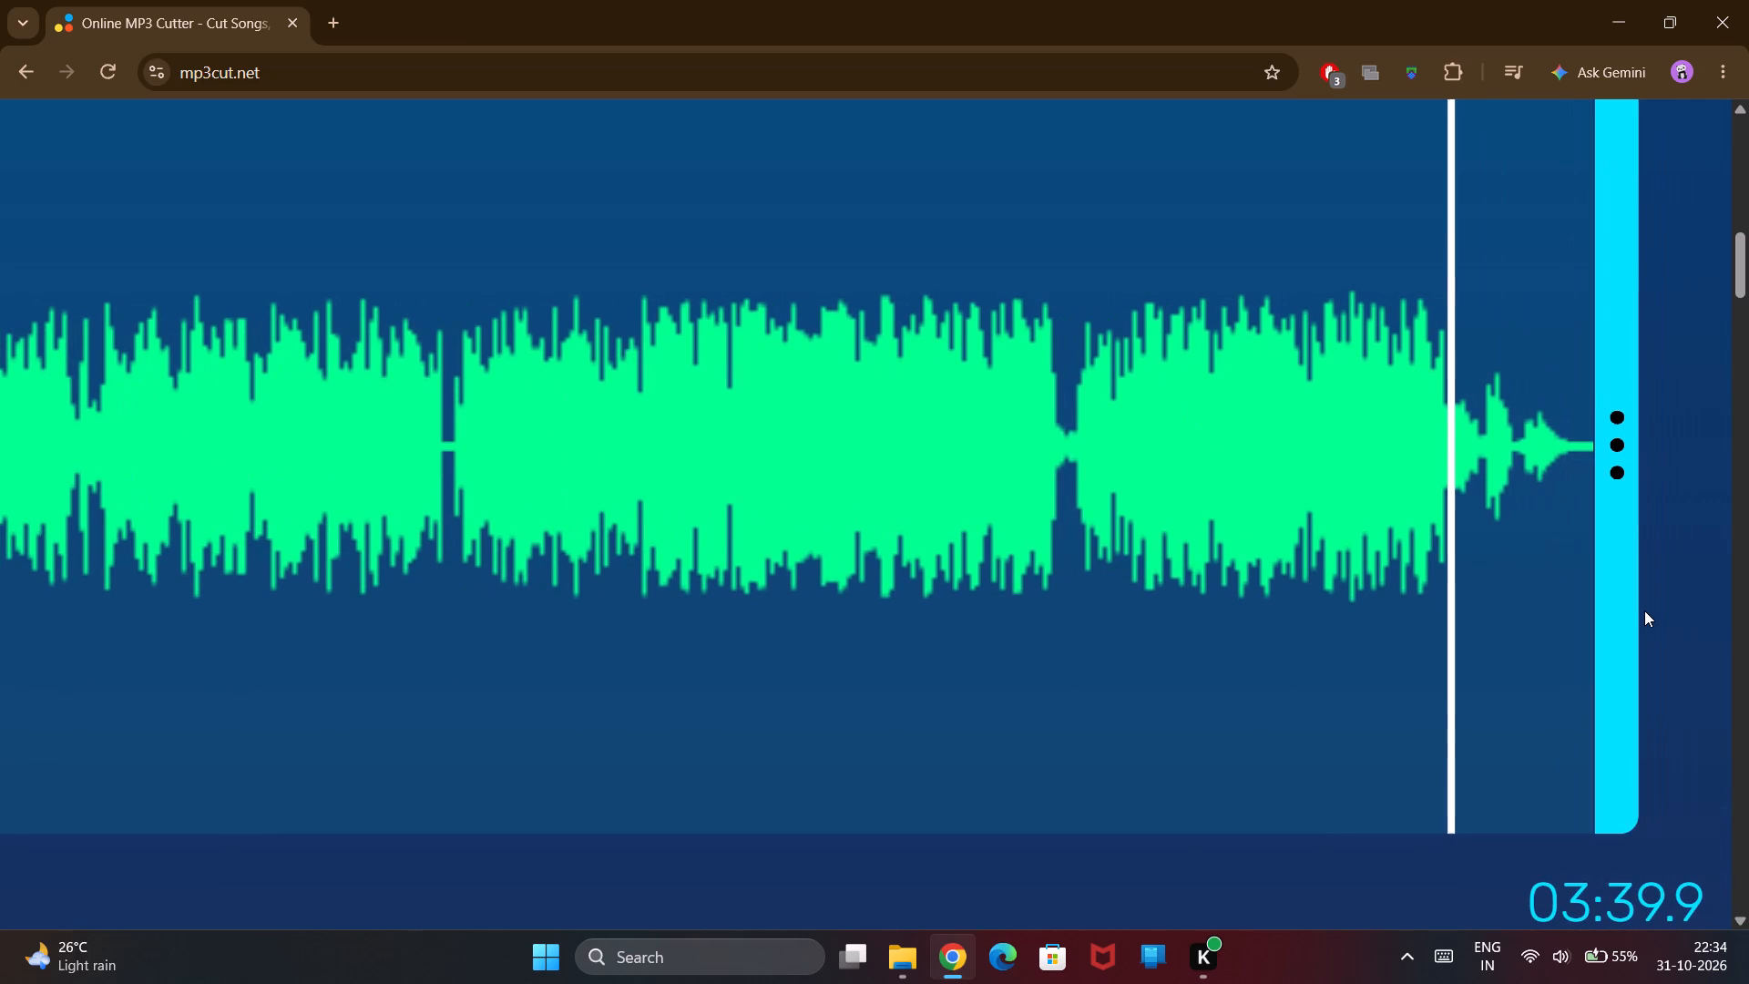
pyautogui.moveTo(1621, 602); pyautogui.dragTo(1536, 591)
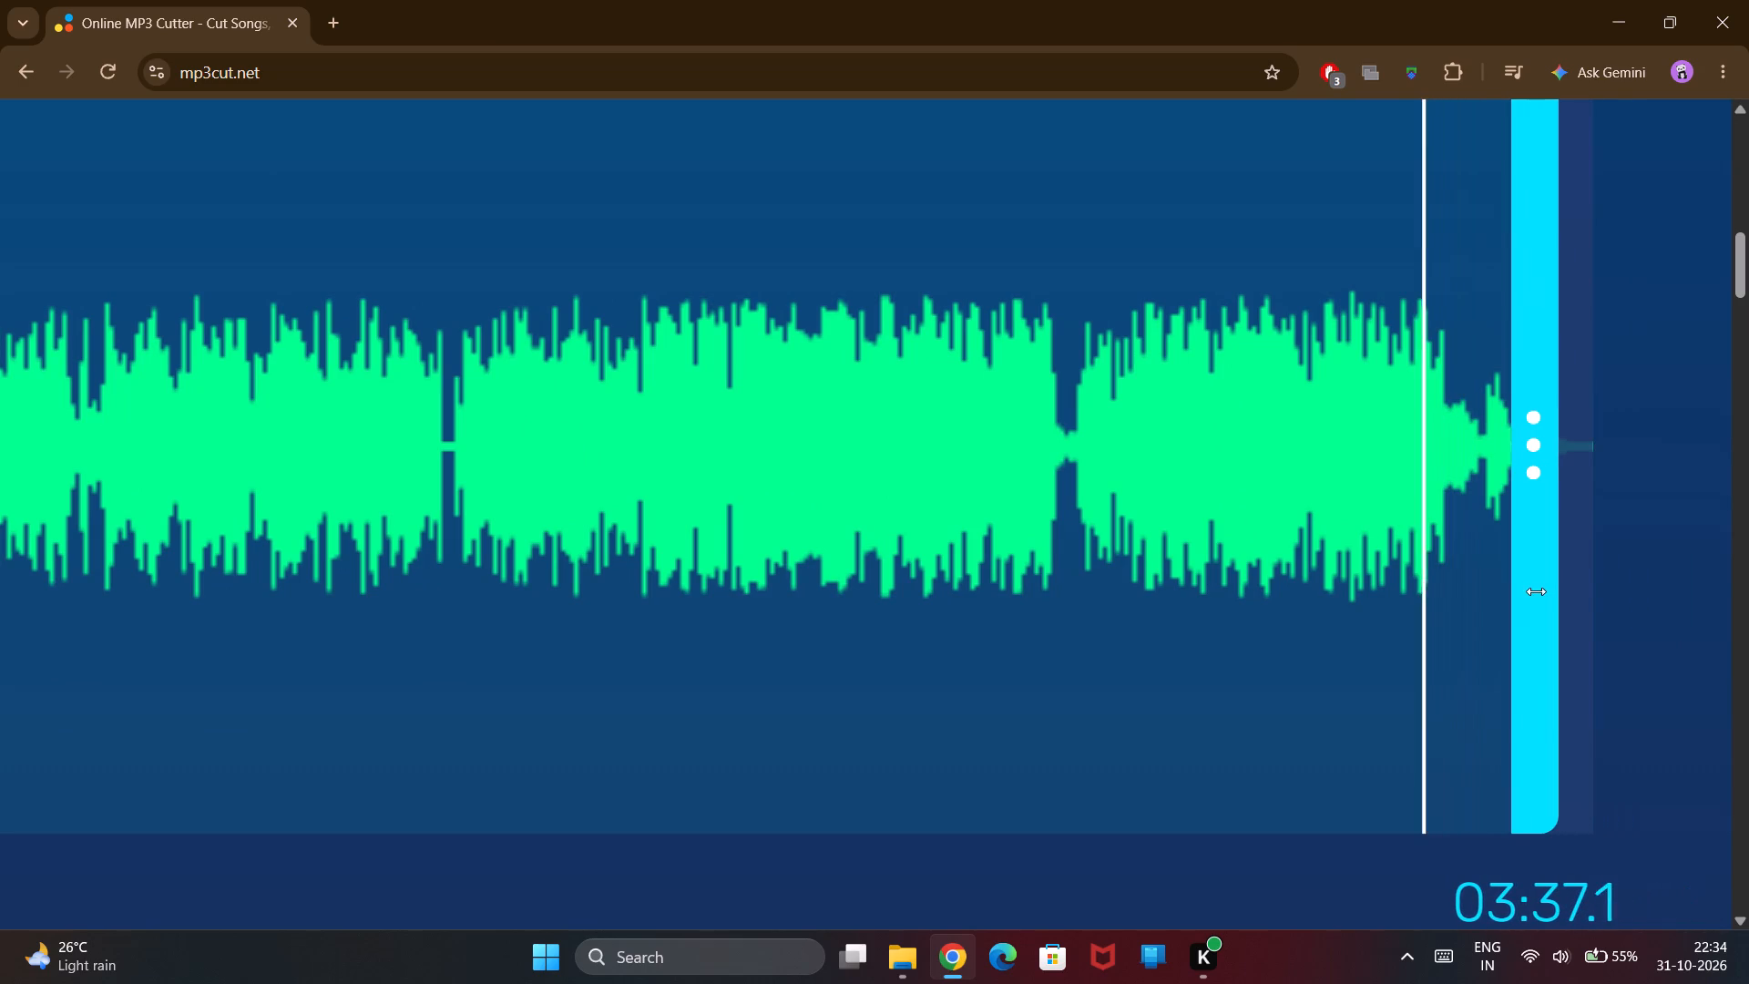
pyautogui.moveTo(1536, 591); pyautogui.dragTo(1503, 598)
pyautogui.press('space')
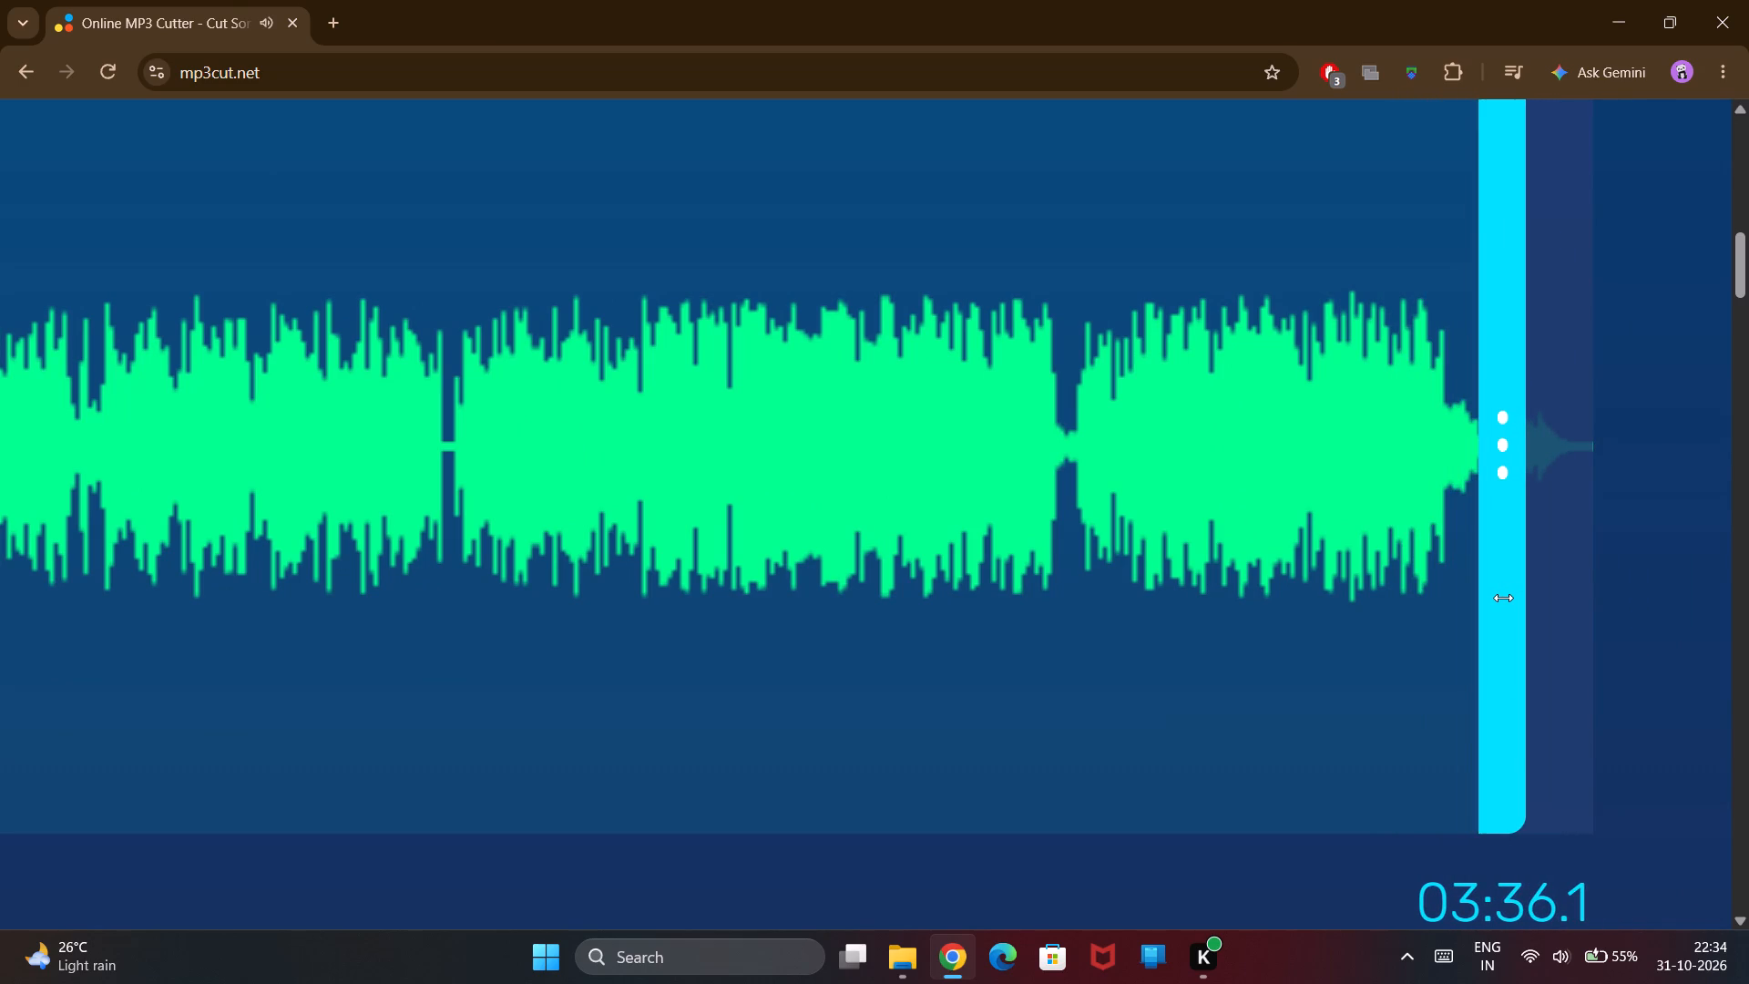
pyautogui.moveTo(1503, 598); pyautogui.dragTo(1490, 598)
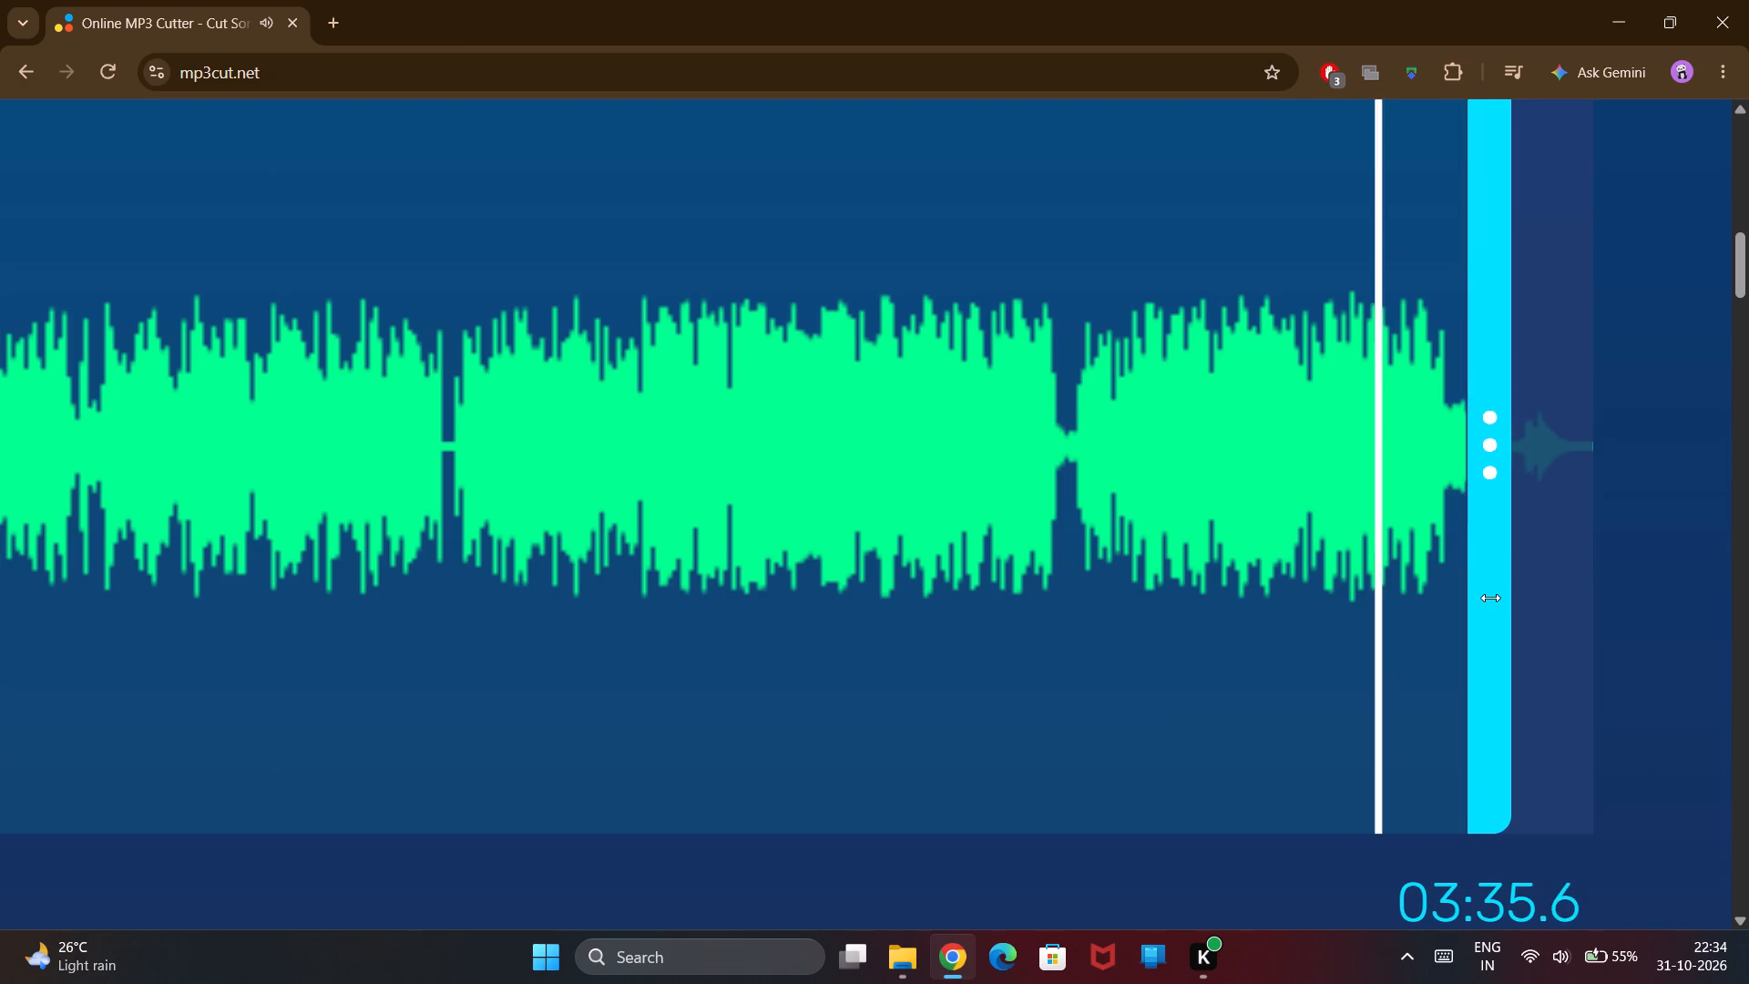
pyautogui.moveTo(1490, 598); pyautogui.dragTo(1476, 600)
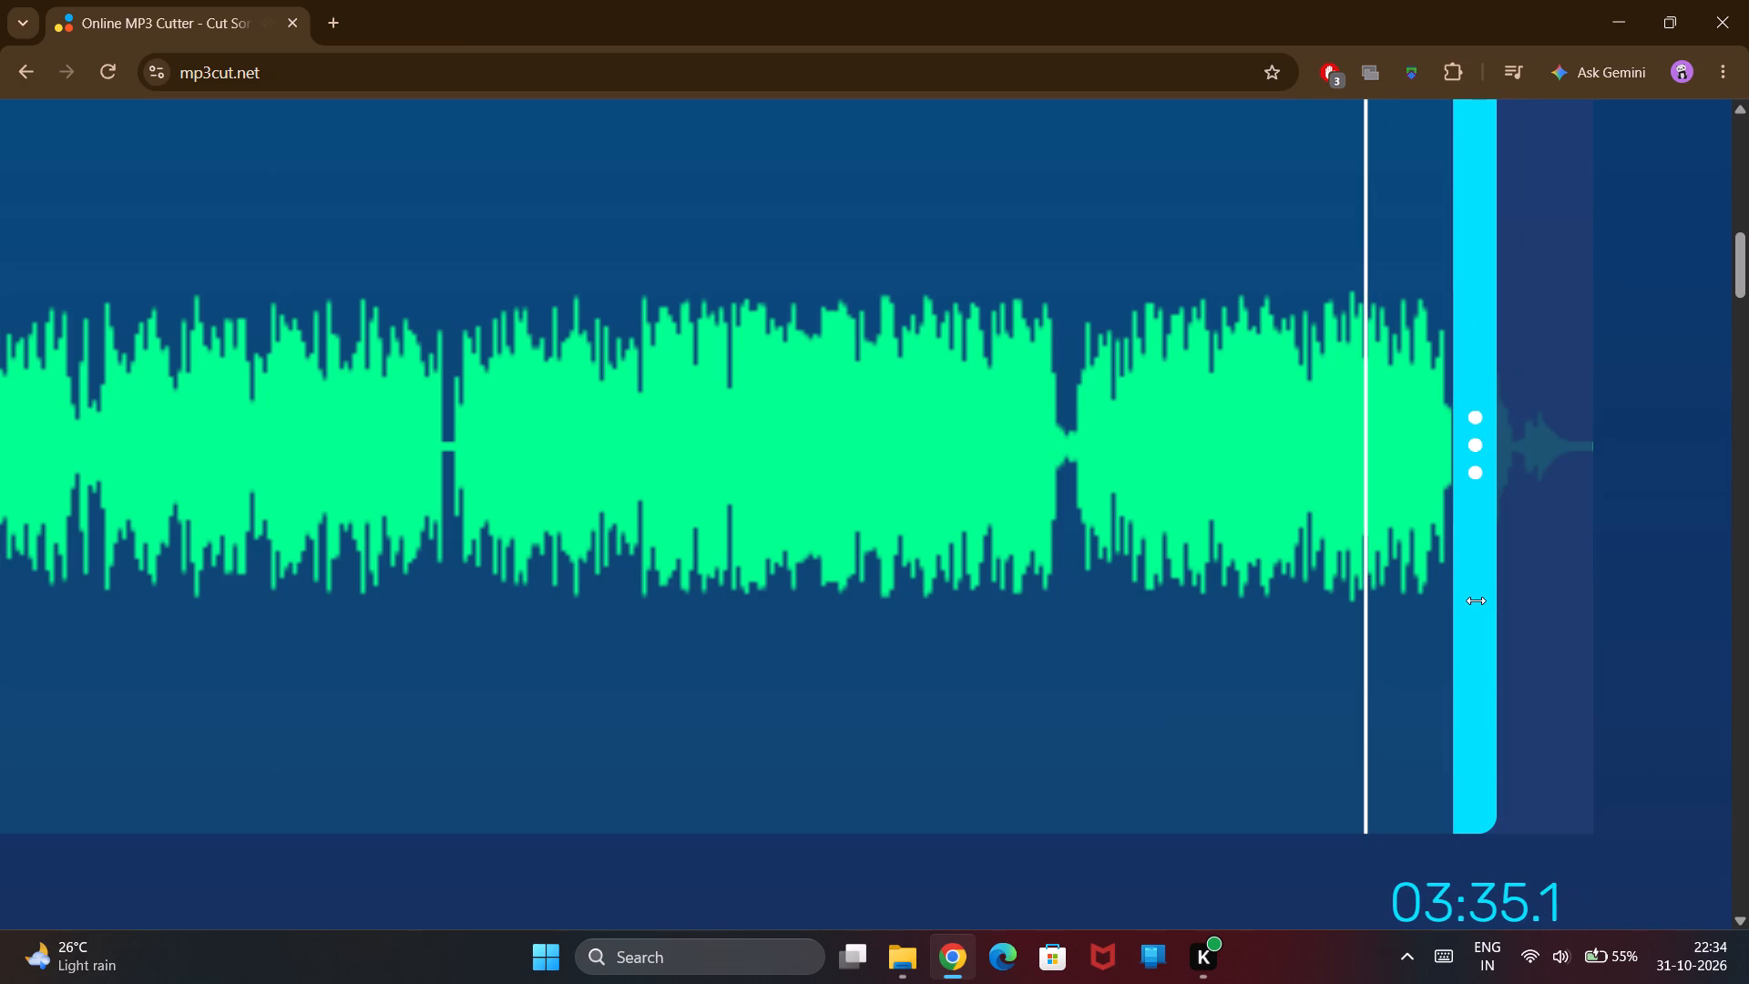
pyautogui.moveTo(1476, 600); pyautogui.dragTo(1468, 605)
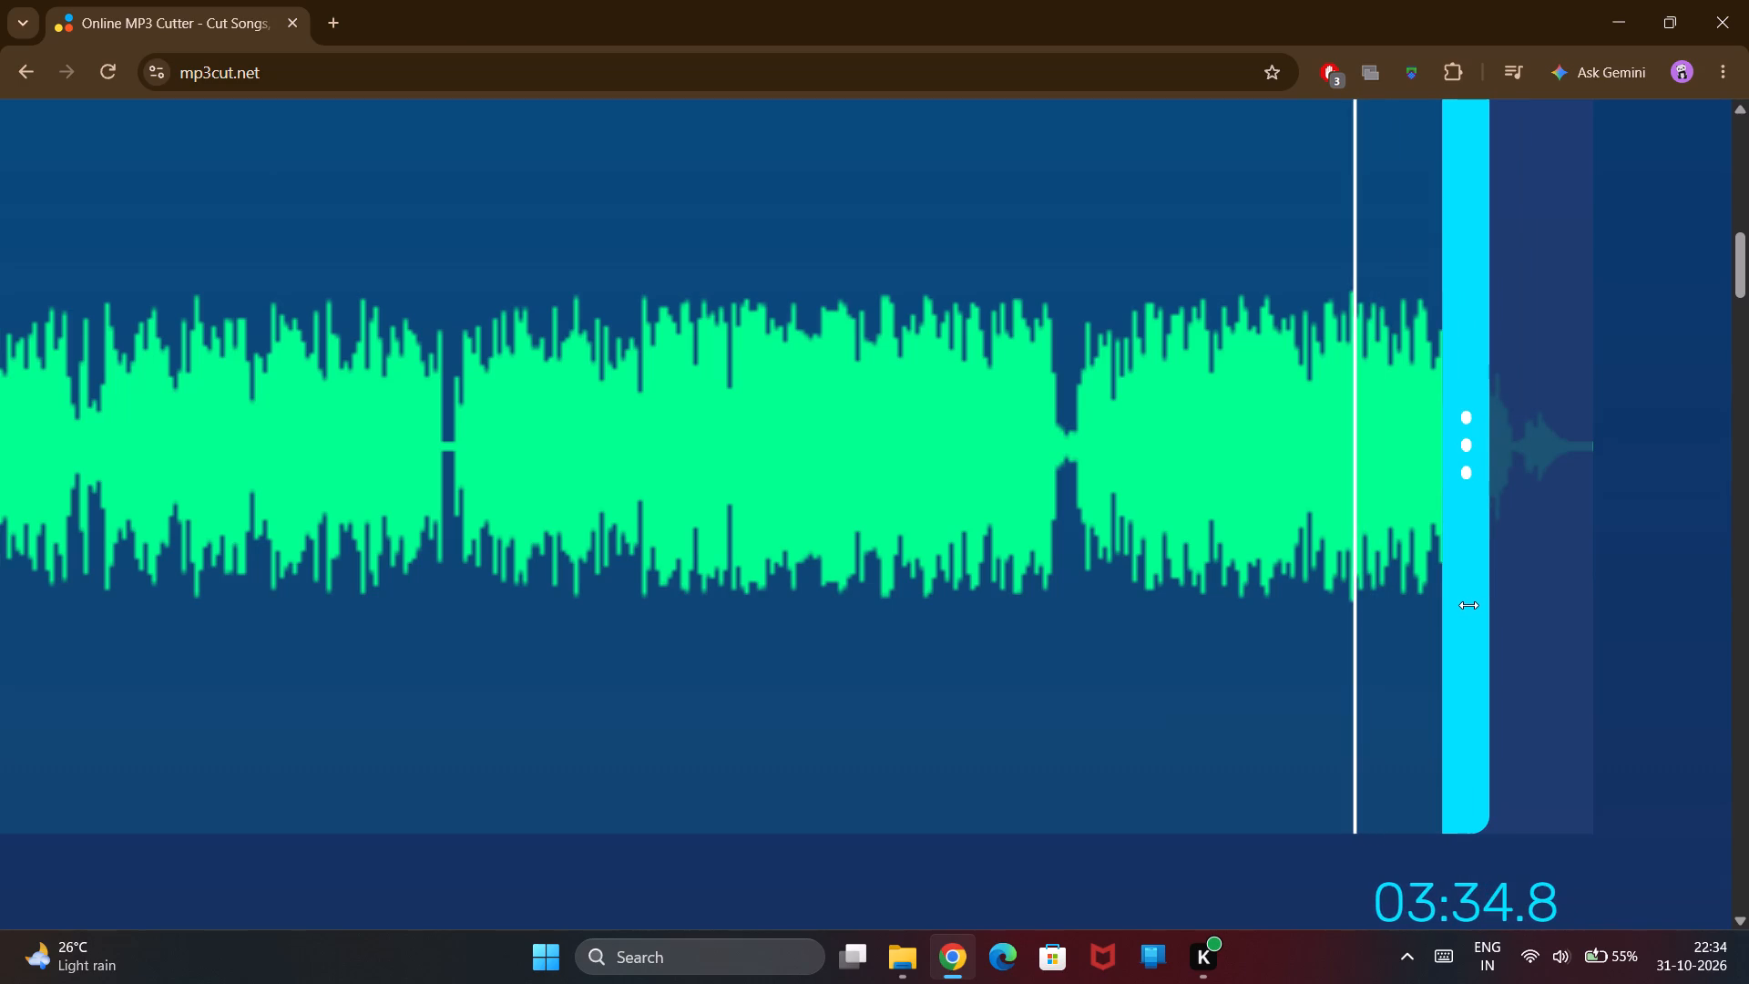
pyautogui.press('space')
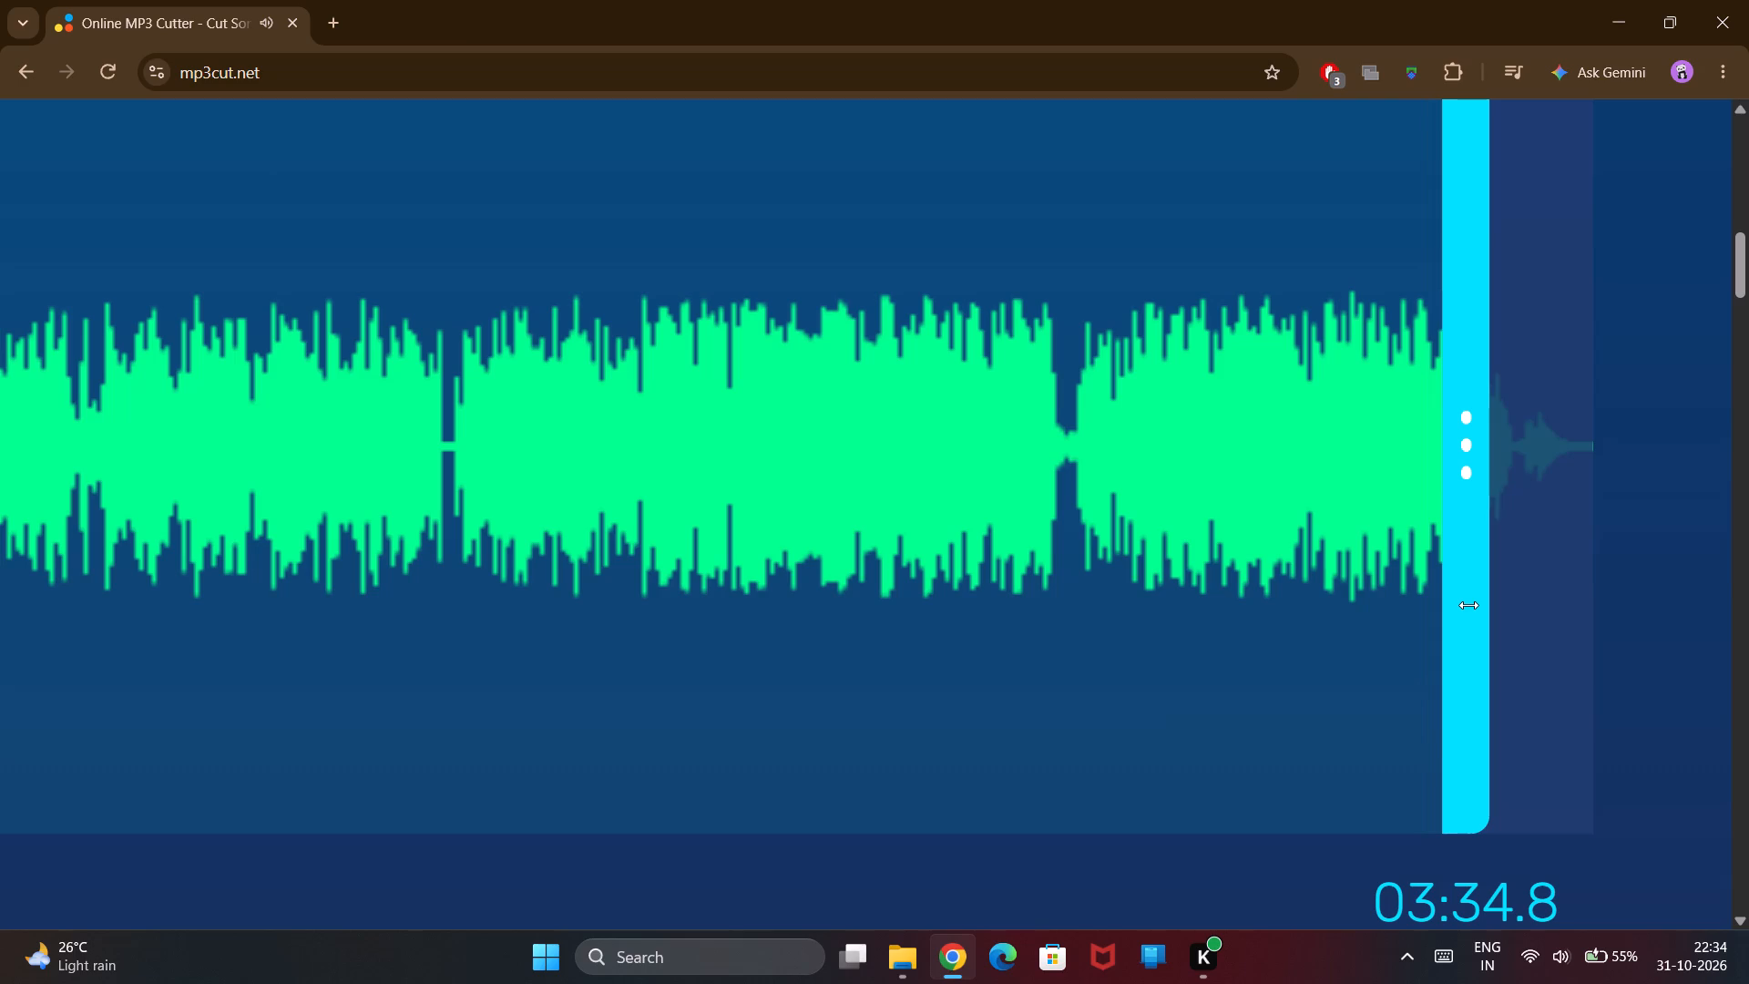
pyautogui.click(1468, 605)
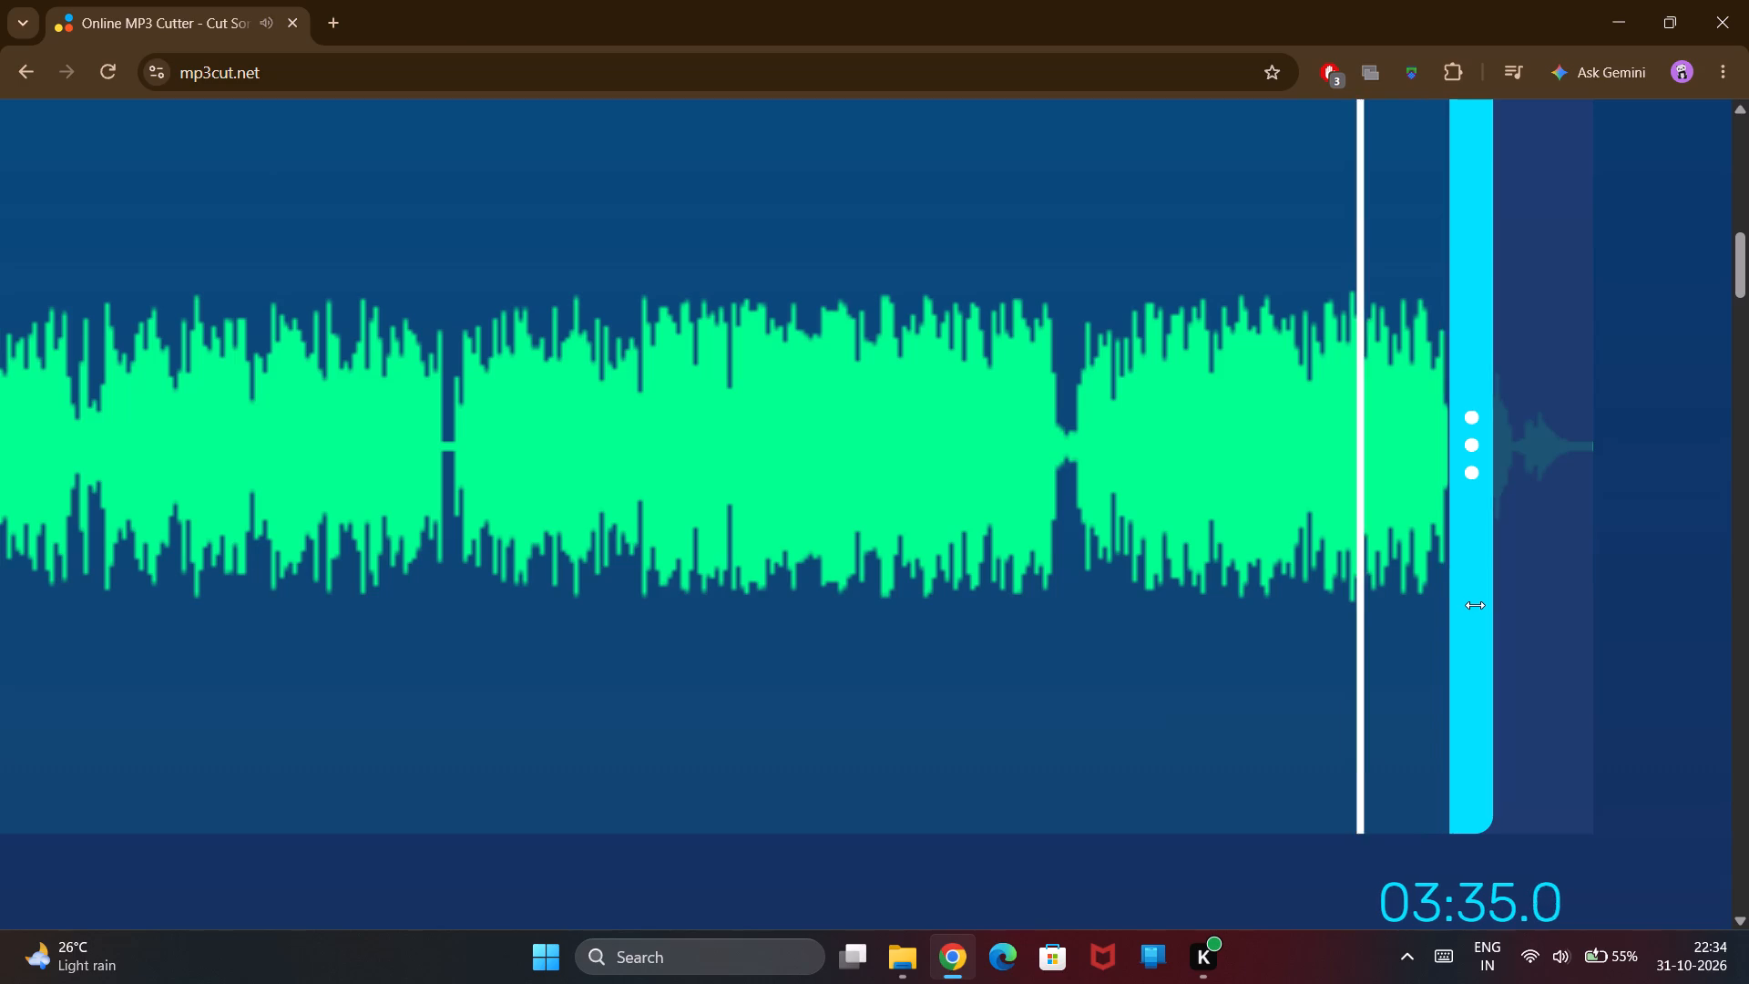
pyautogui.press('space')
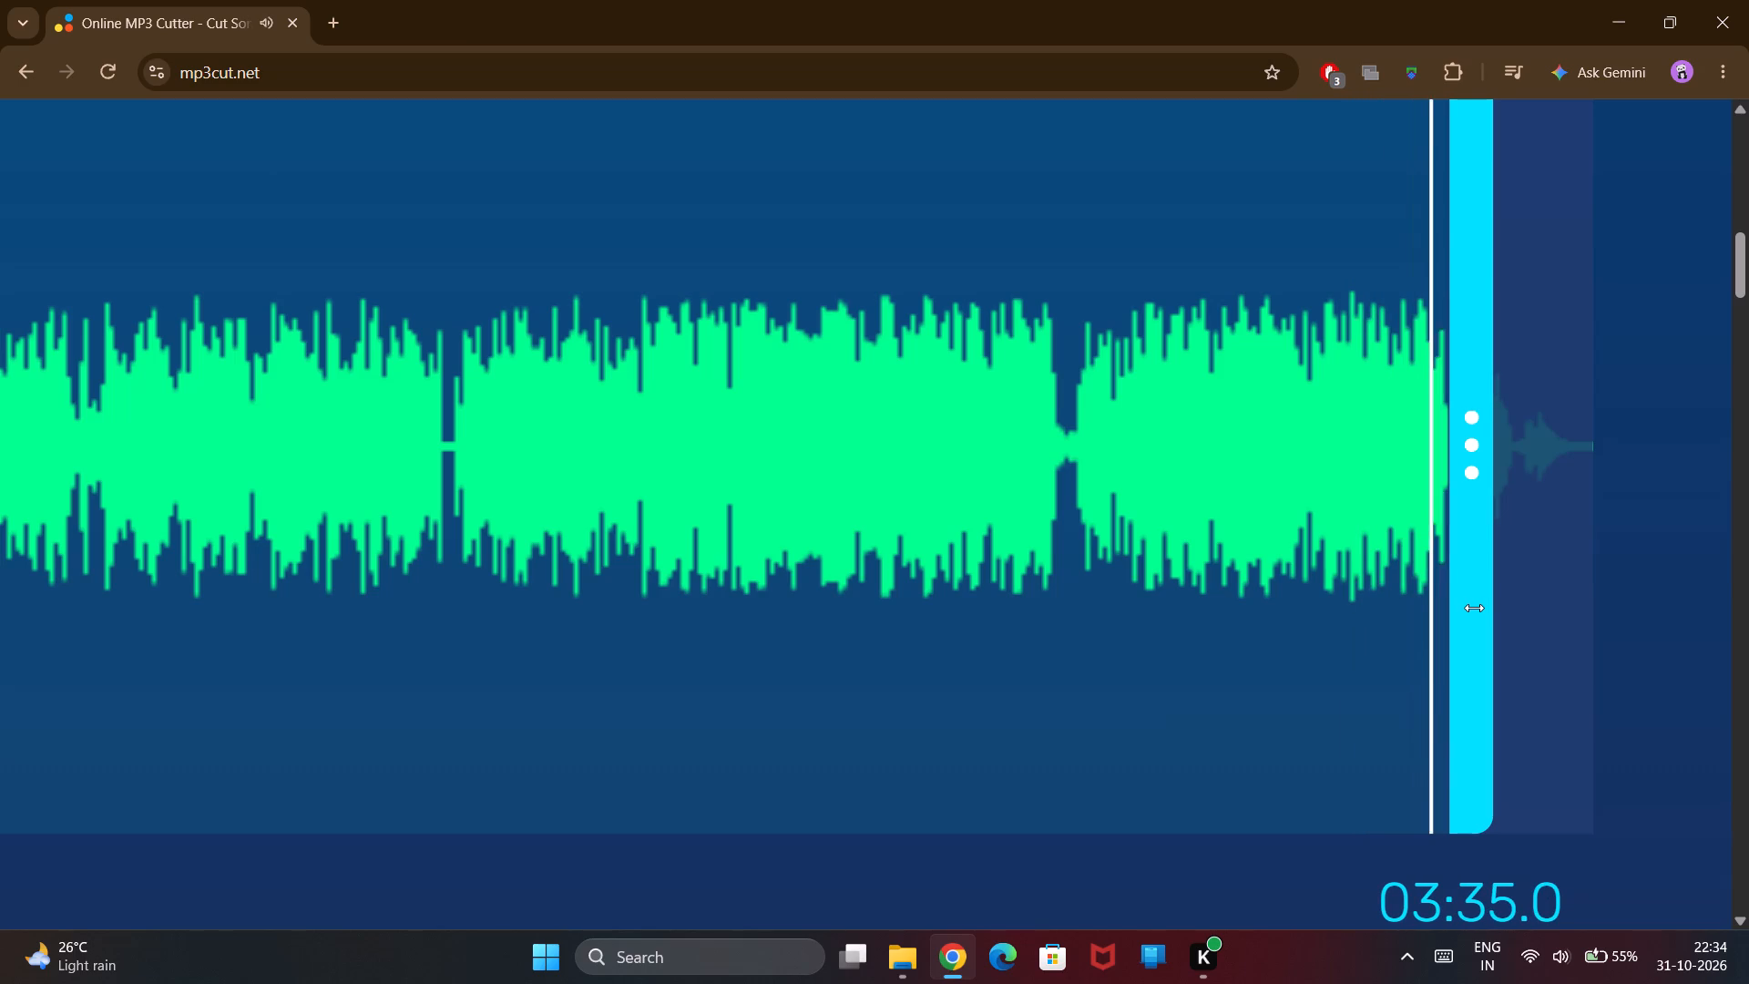
pyautogui.click(1474, 608)
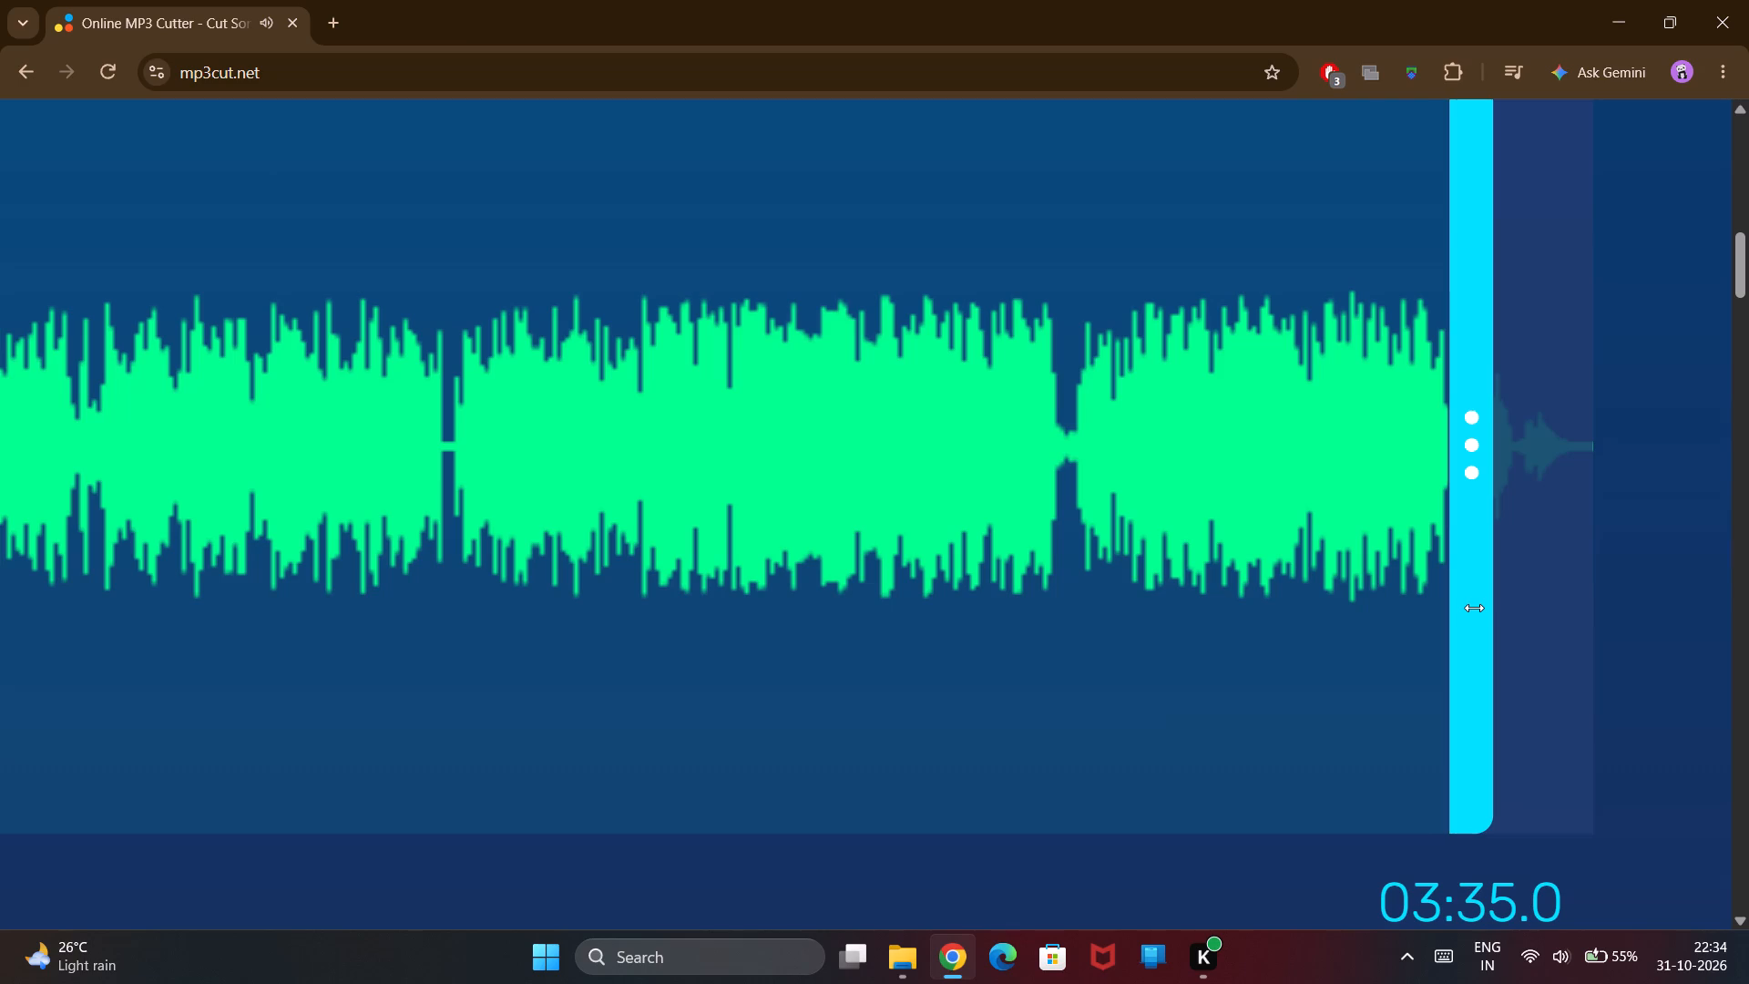
pyautogui.press('space')
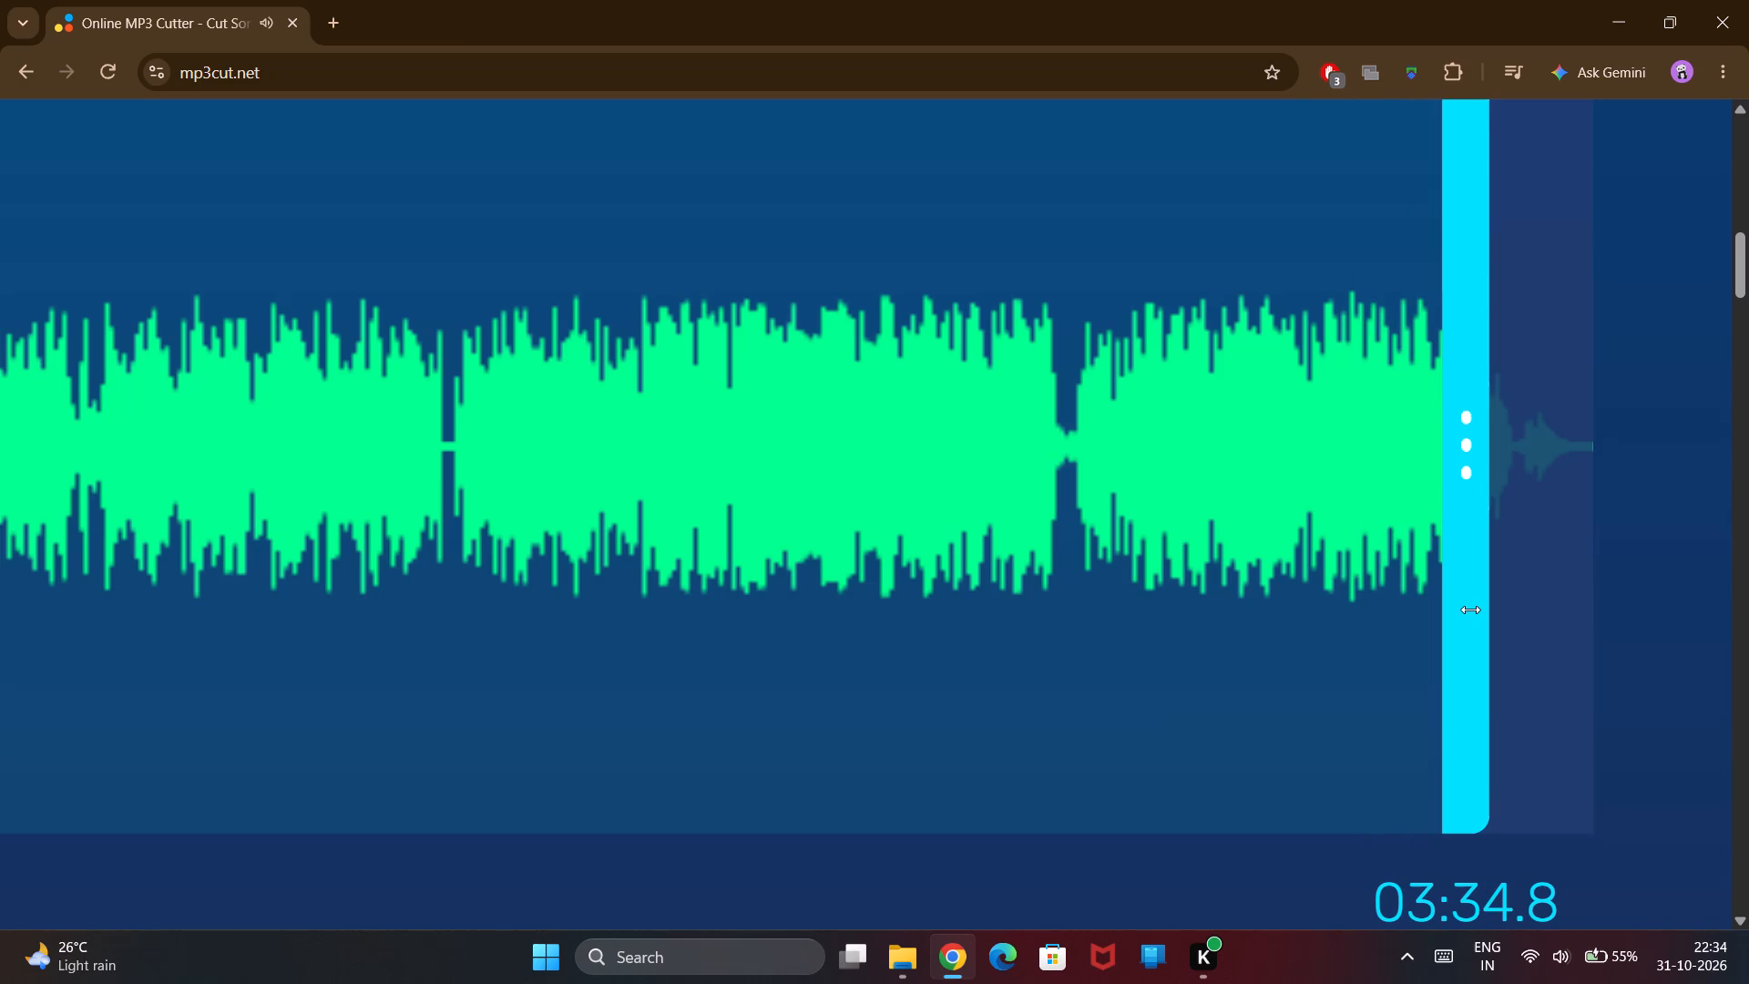
pyautogui.click(1470, 610)
# Save the trimmed medley as the MP3 file Untitled 1 1-2 (mp3cut.net) in the Sreeja folder.
pyautogui.hotkey('ctrl', 's')
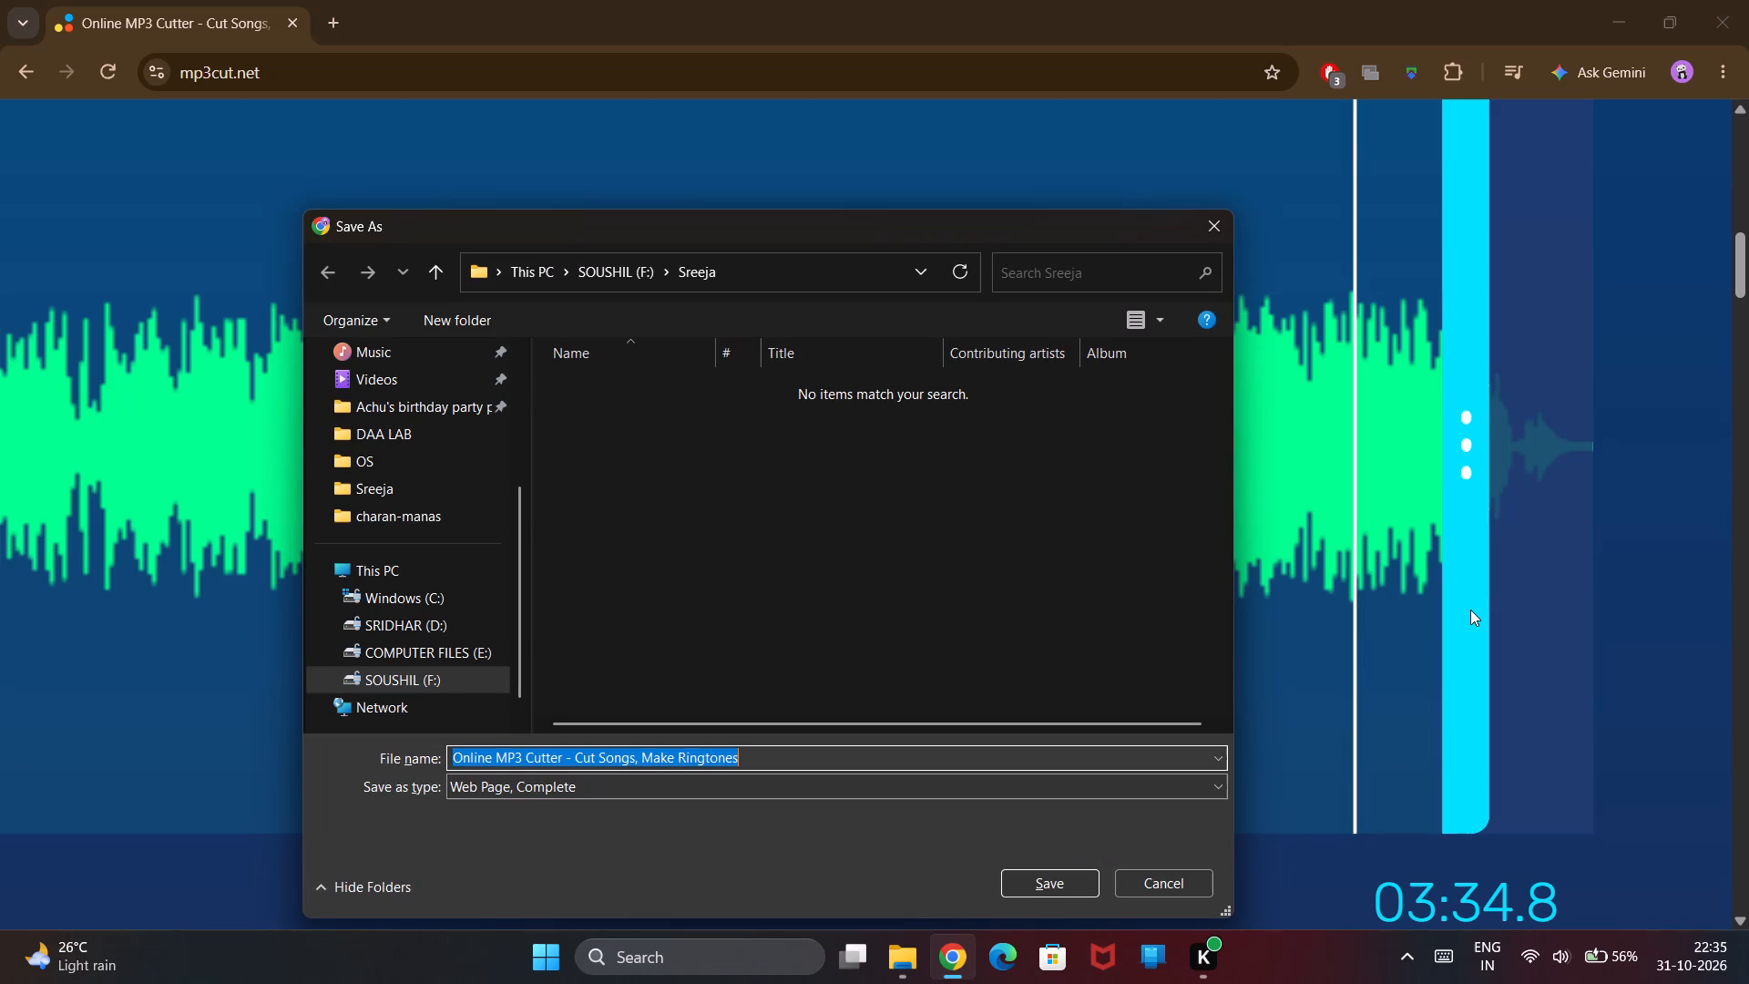
pyautogui.press('Escape')
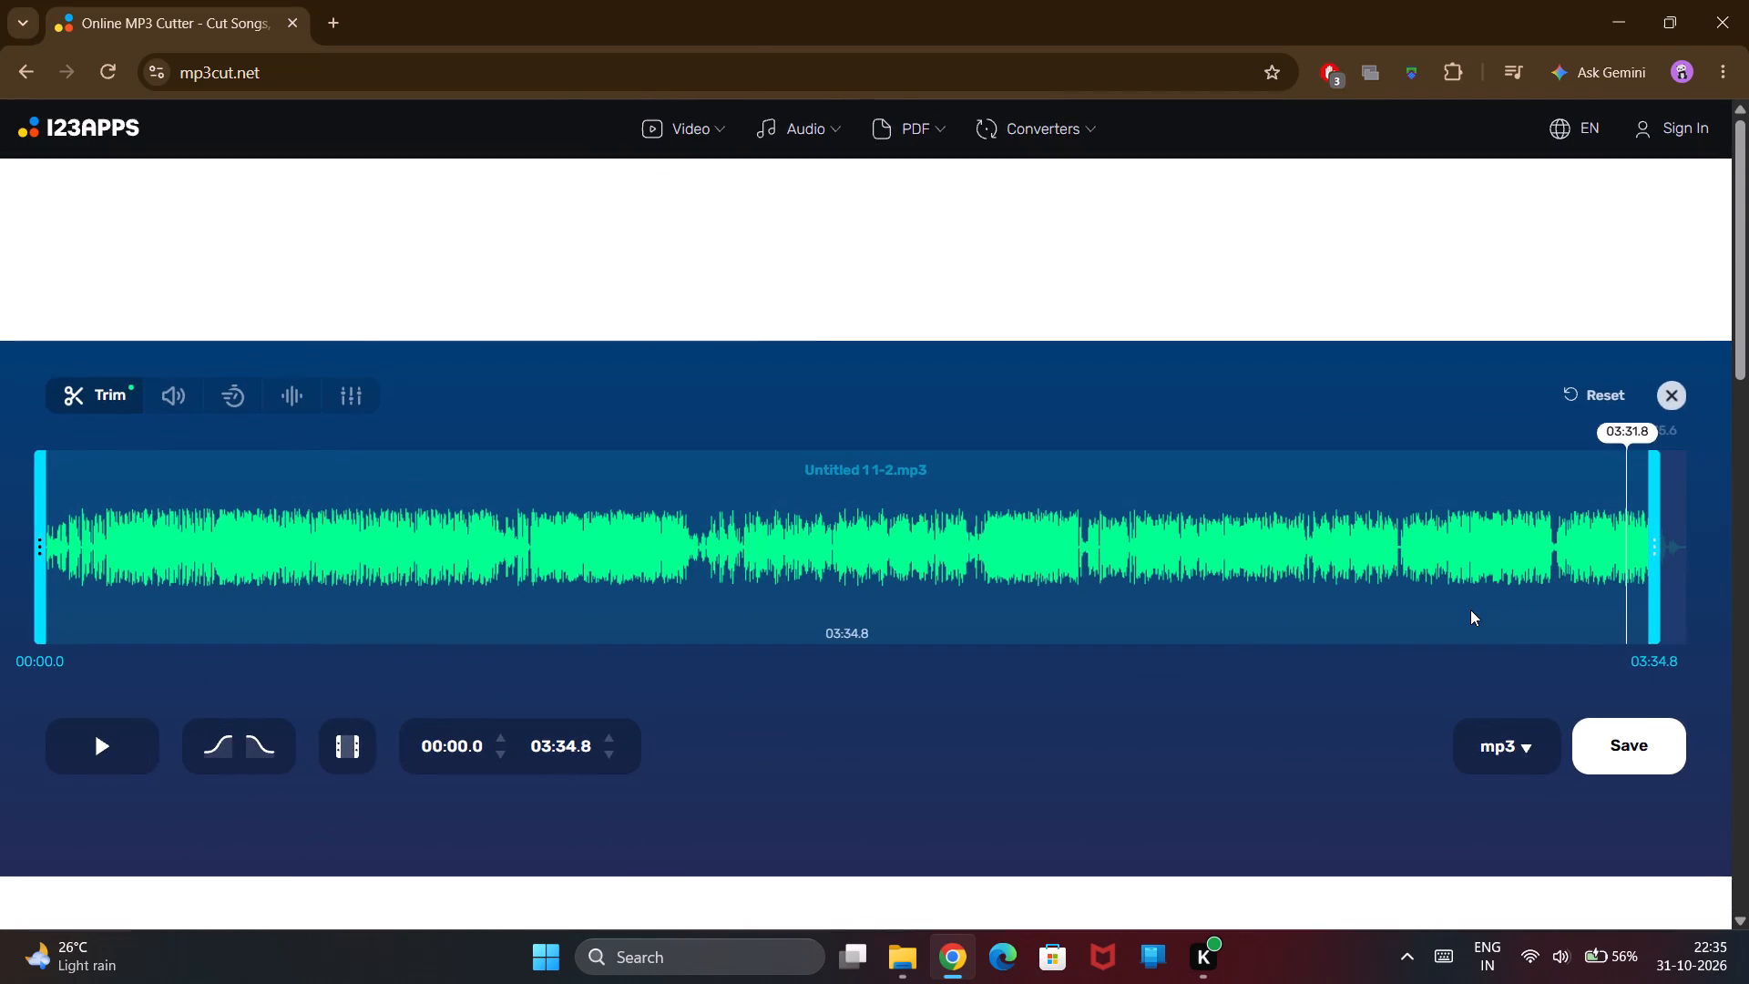
pyautogui.click(1658, 743)
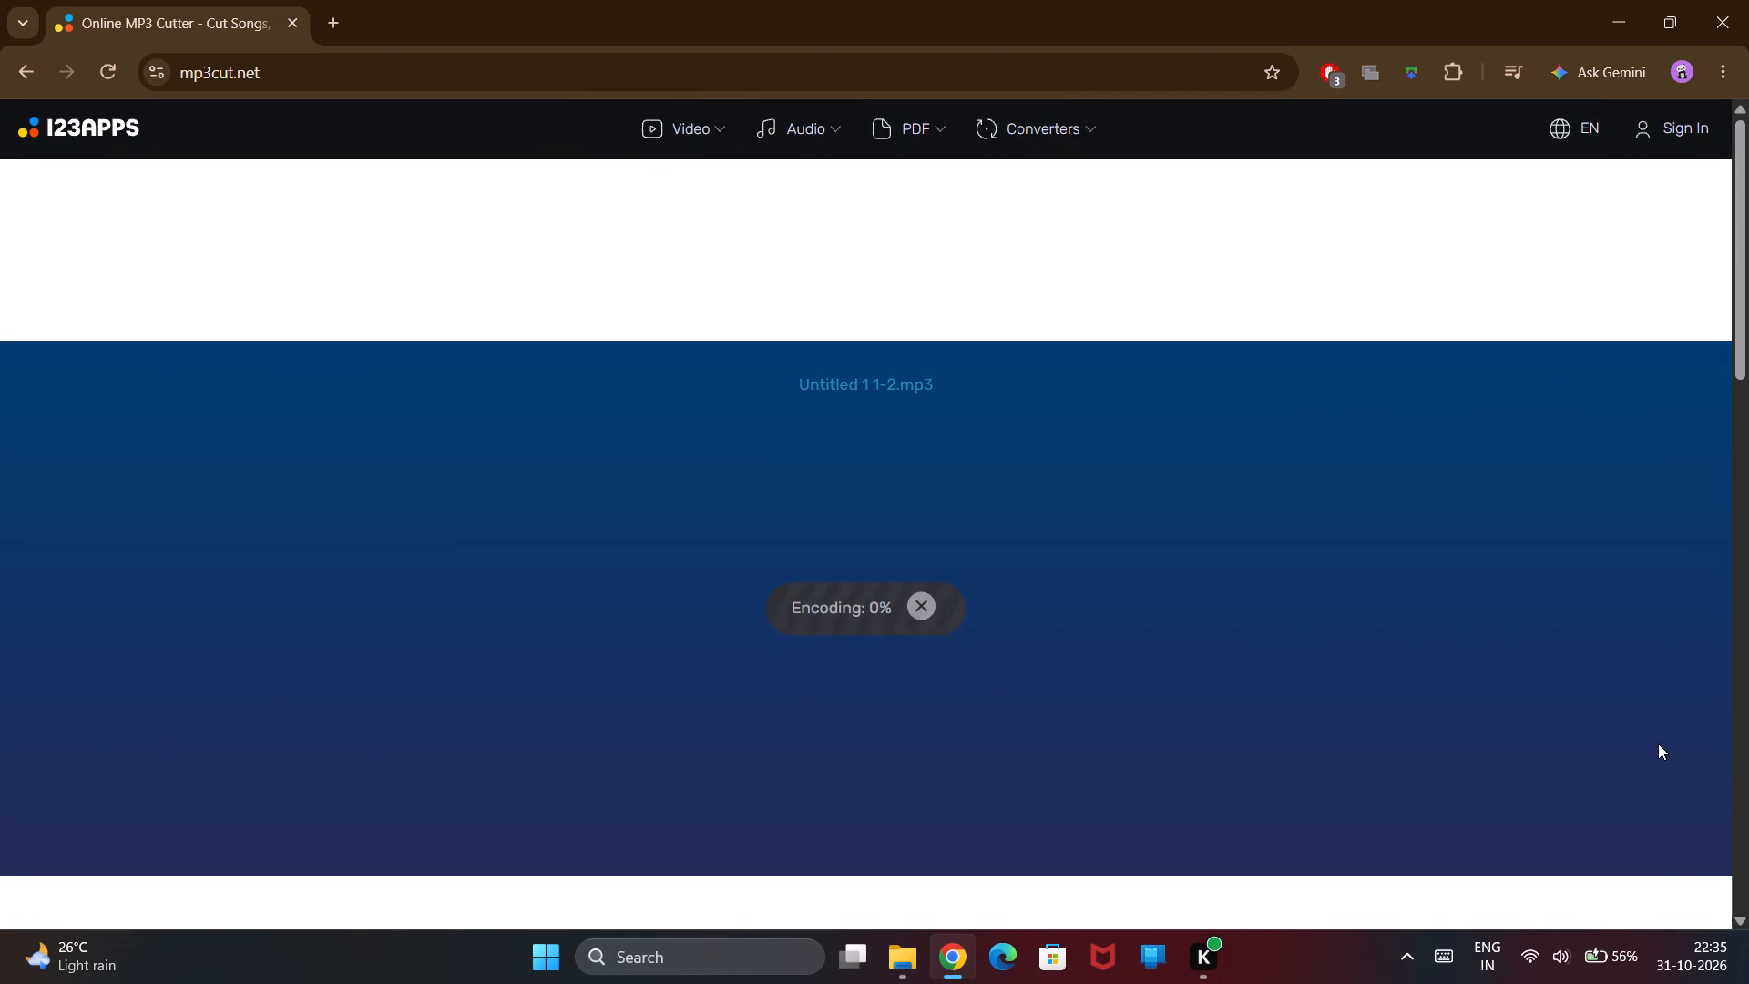
pyautogui.click(894, 555)
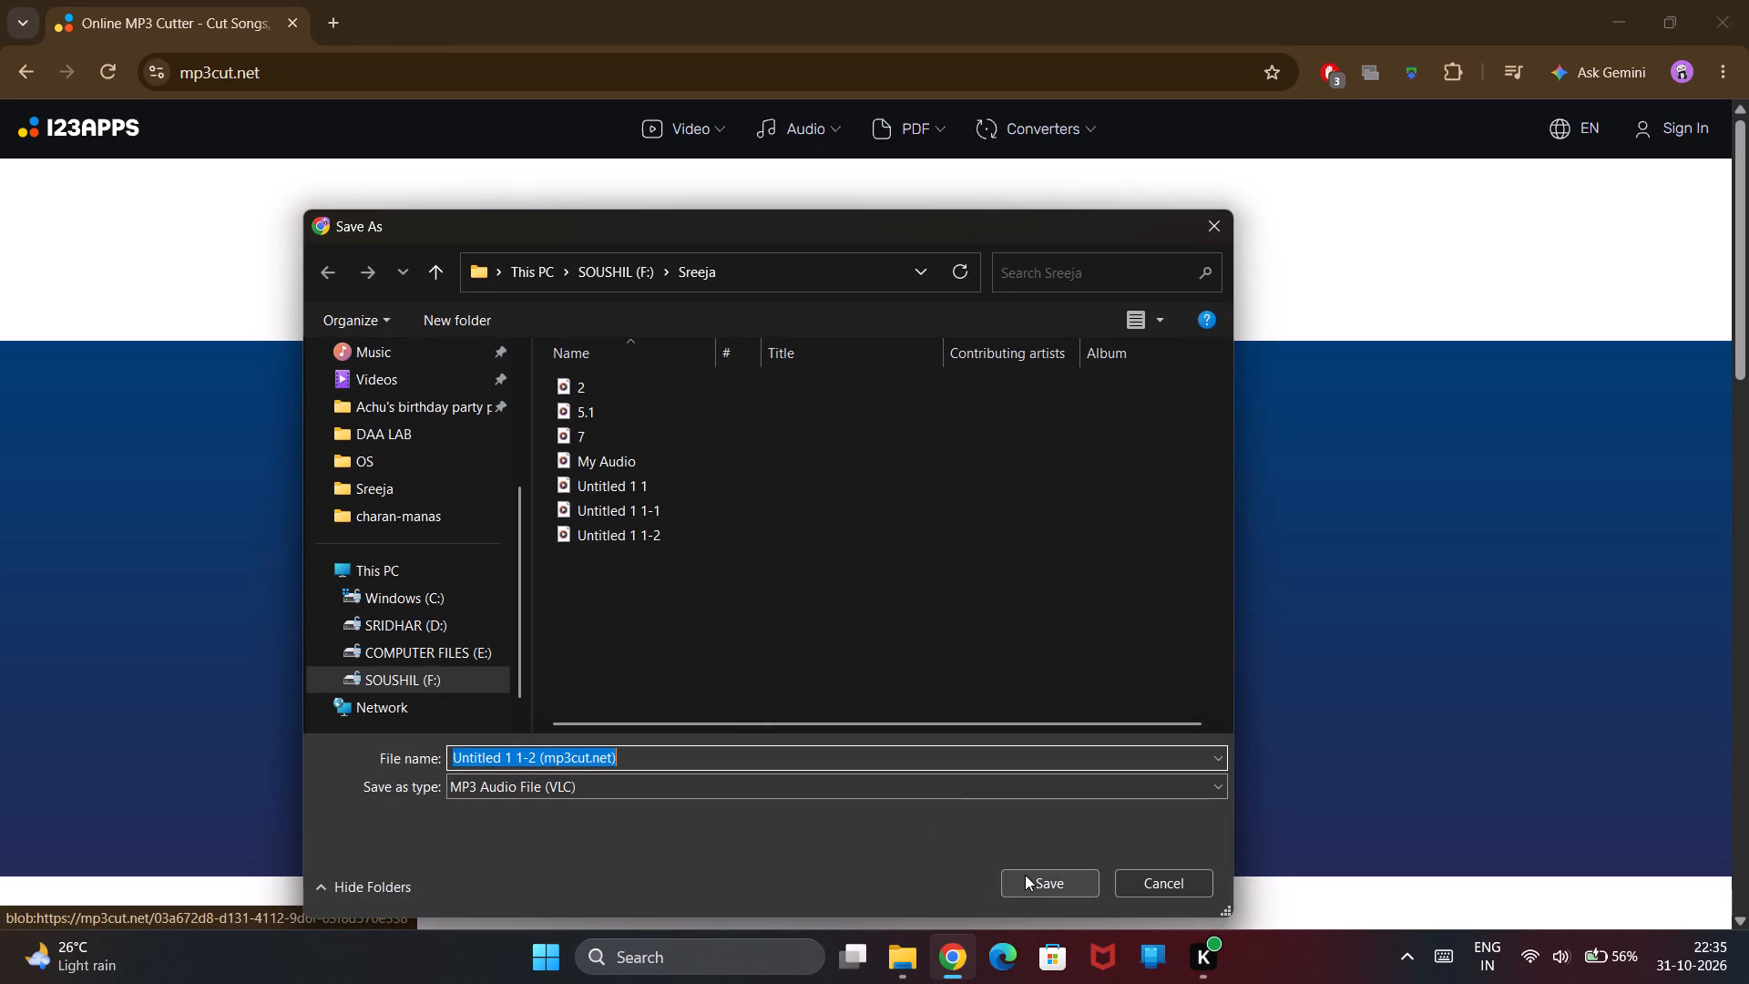
pyautogui.click(1025, 875)
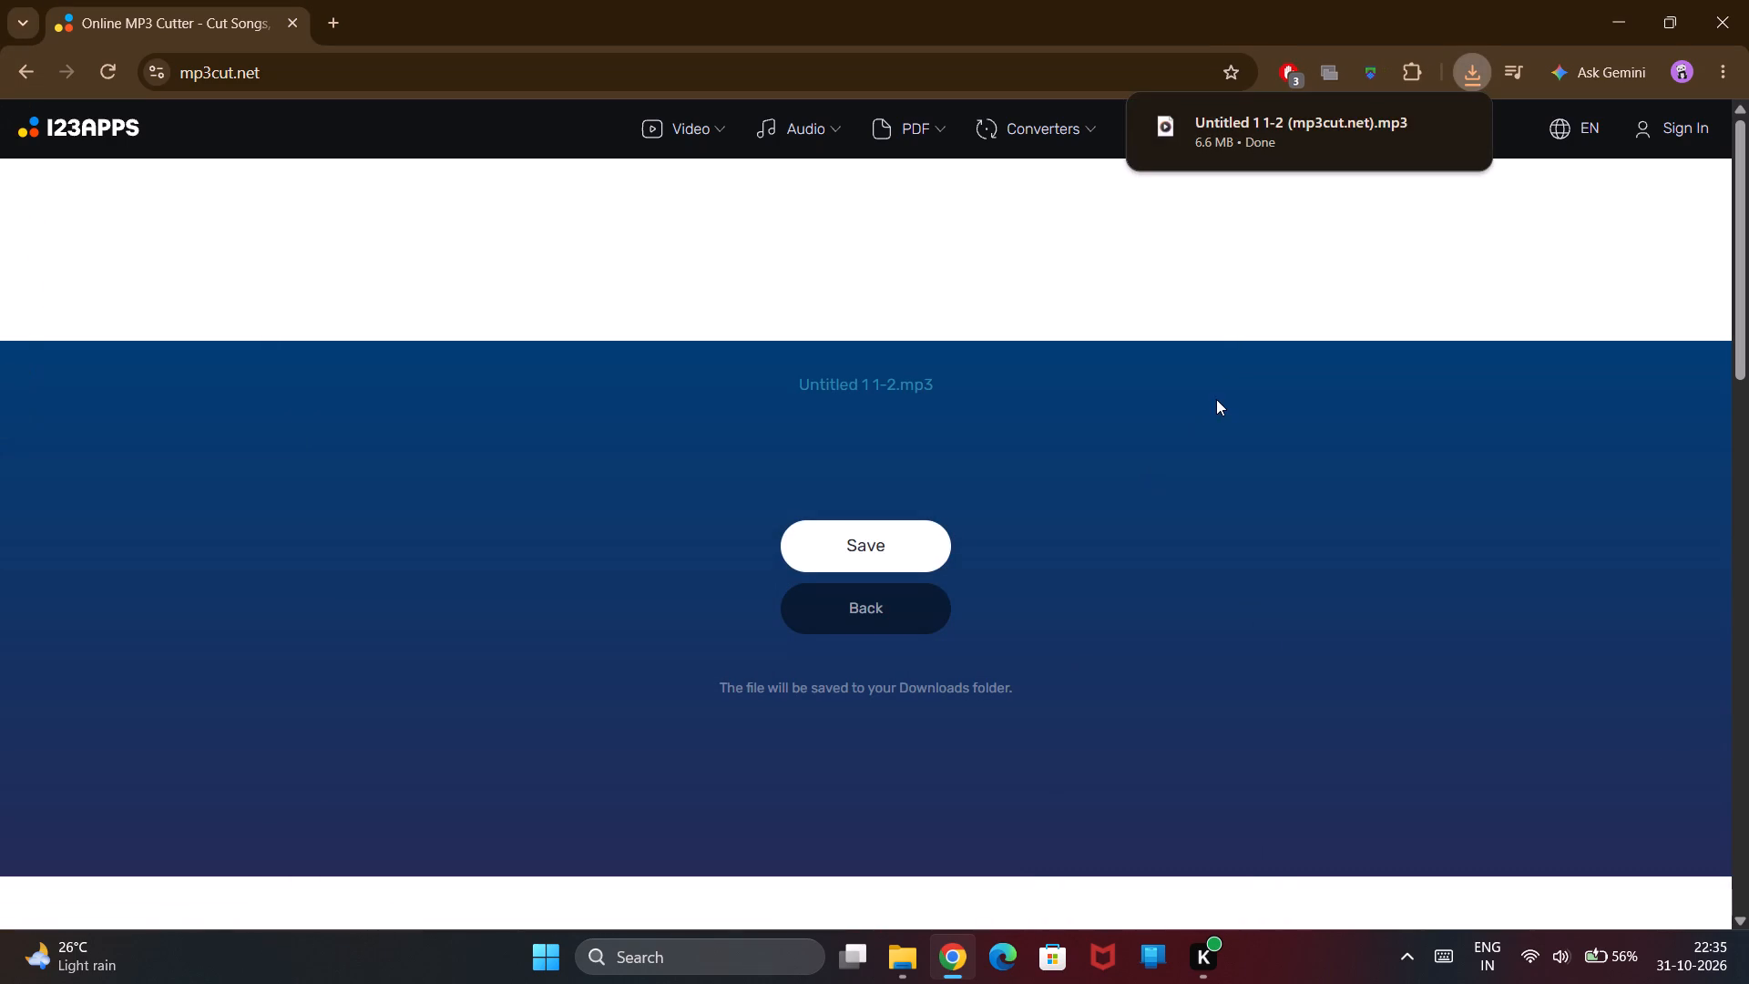
# Open the downloaded Untitled 1 1-2 (mp3cut.net) file in a new browser tab to play it.
pyautogui.moveTo(1322, 126); pyautogui.dragTo(1172, 185)
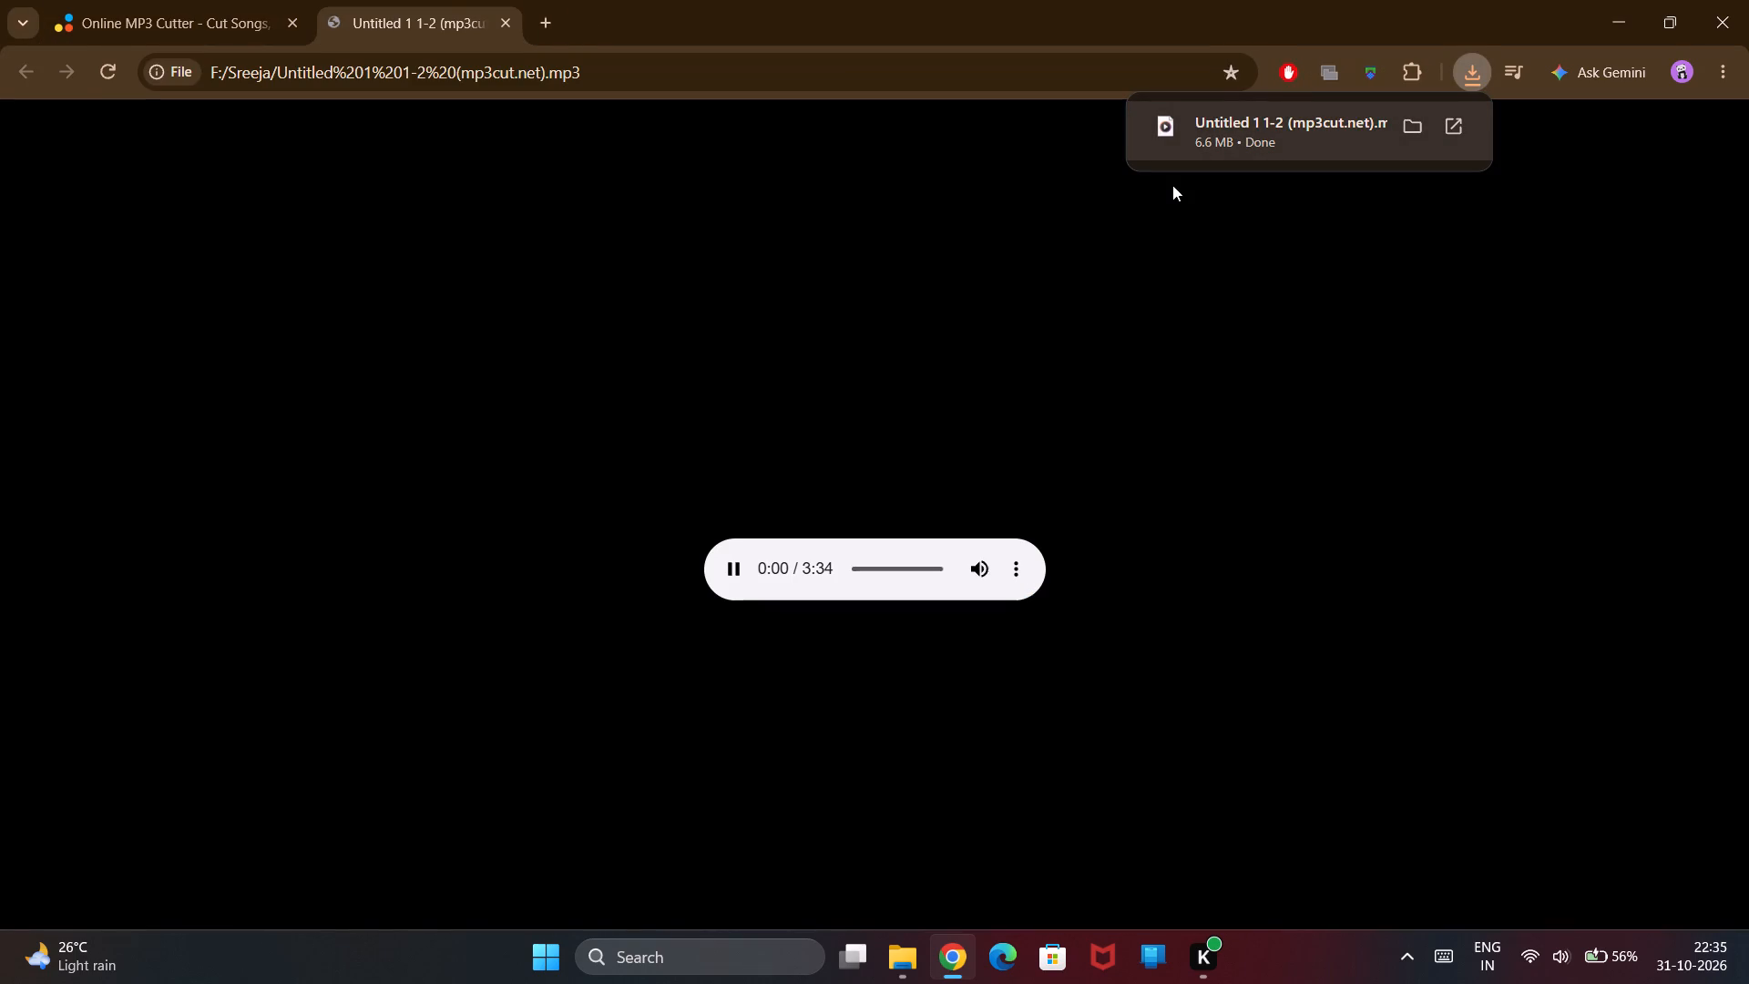
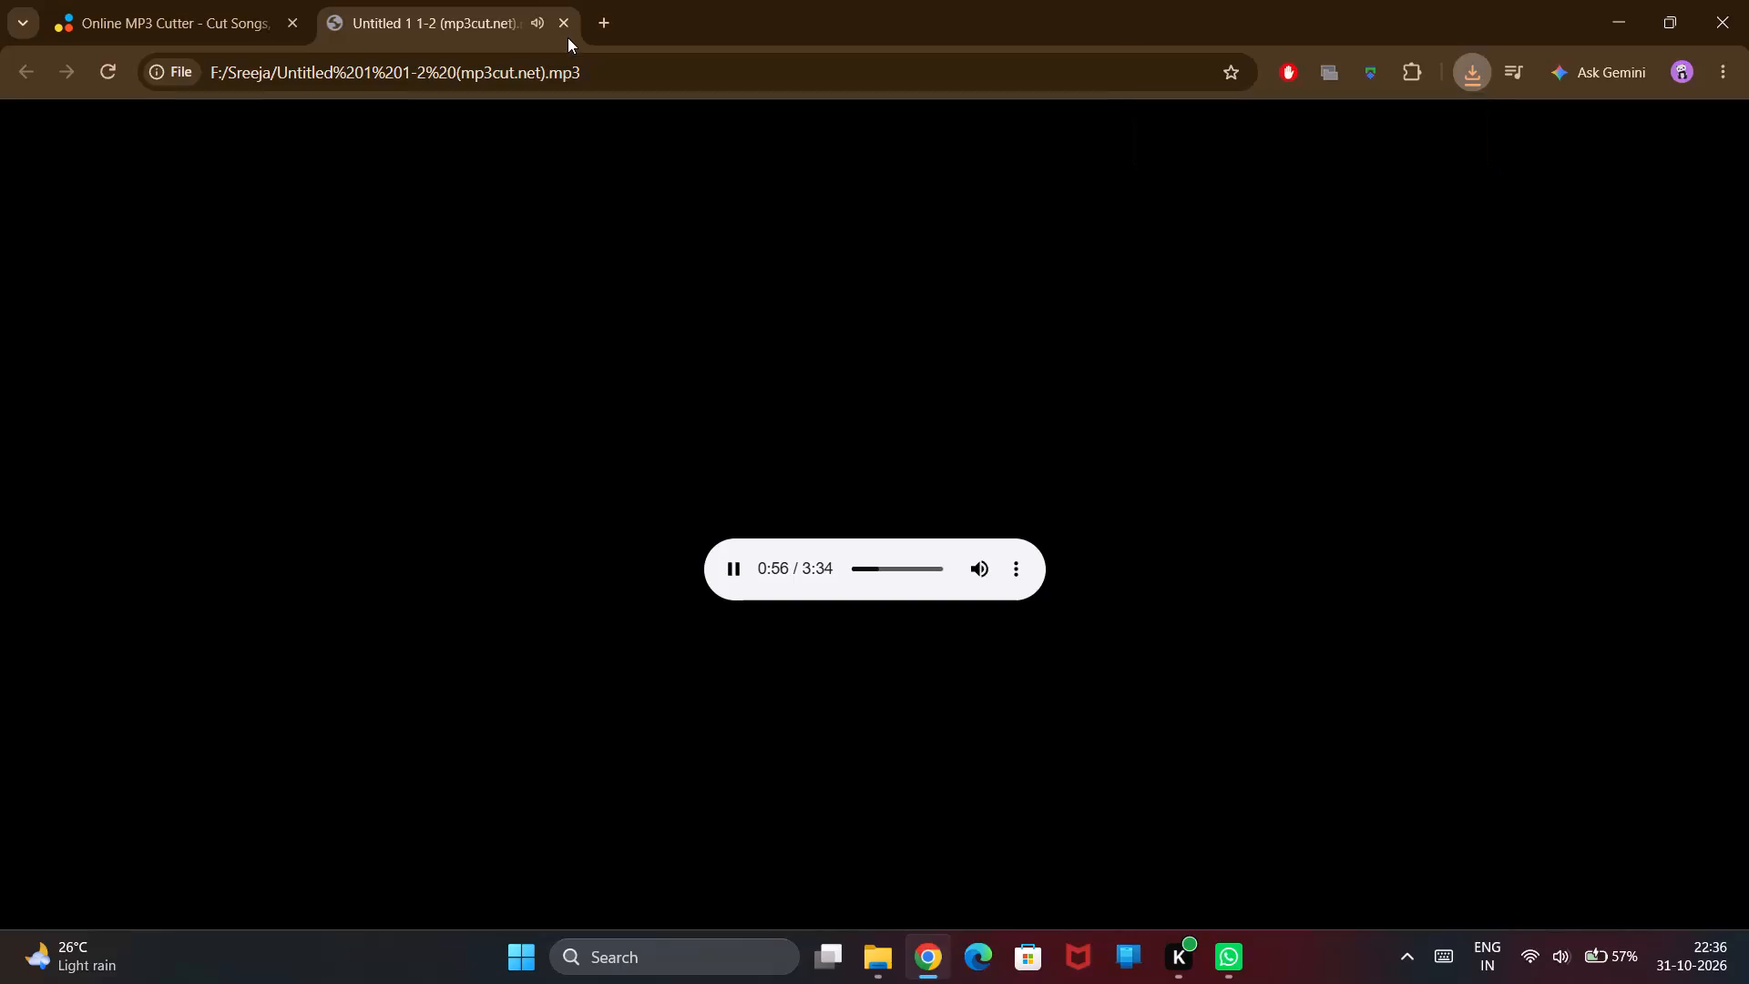
# Stop the playback of the trimmed medley by closing its browser tab.
pyautogui.click(568, 24)
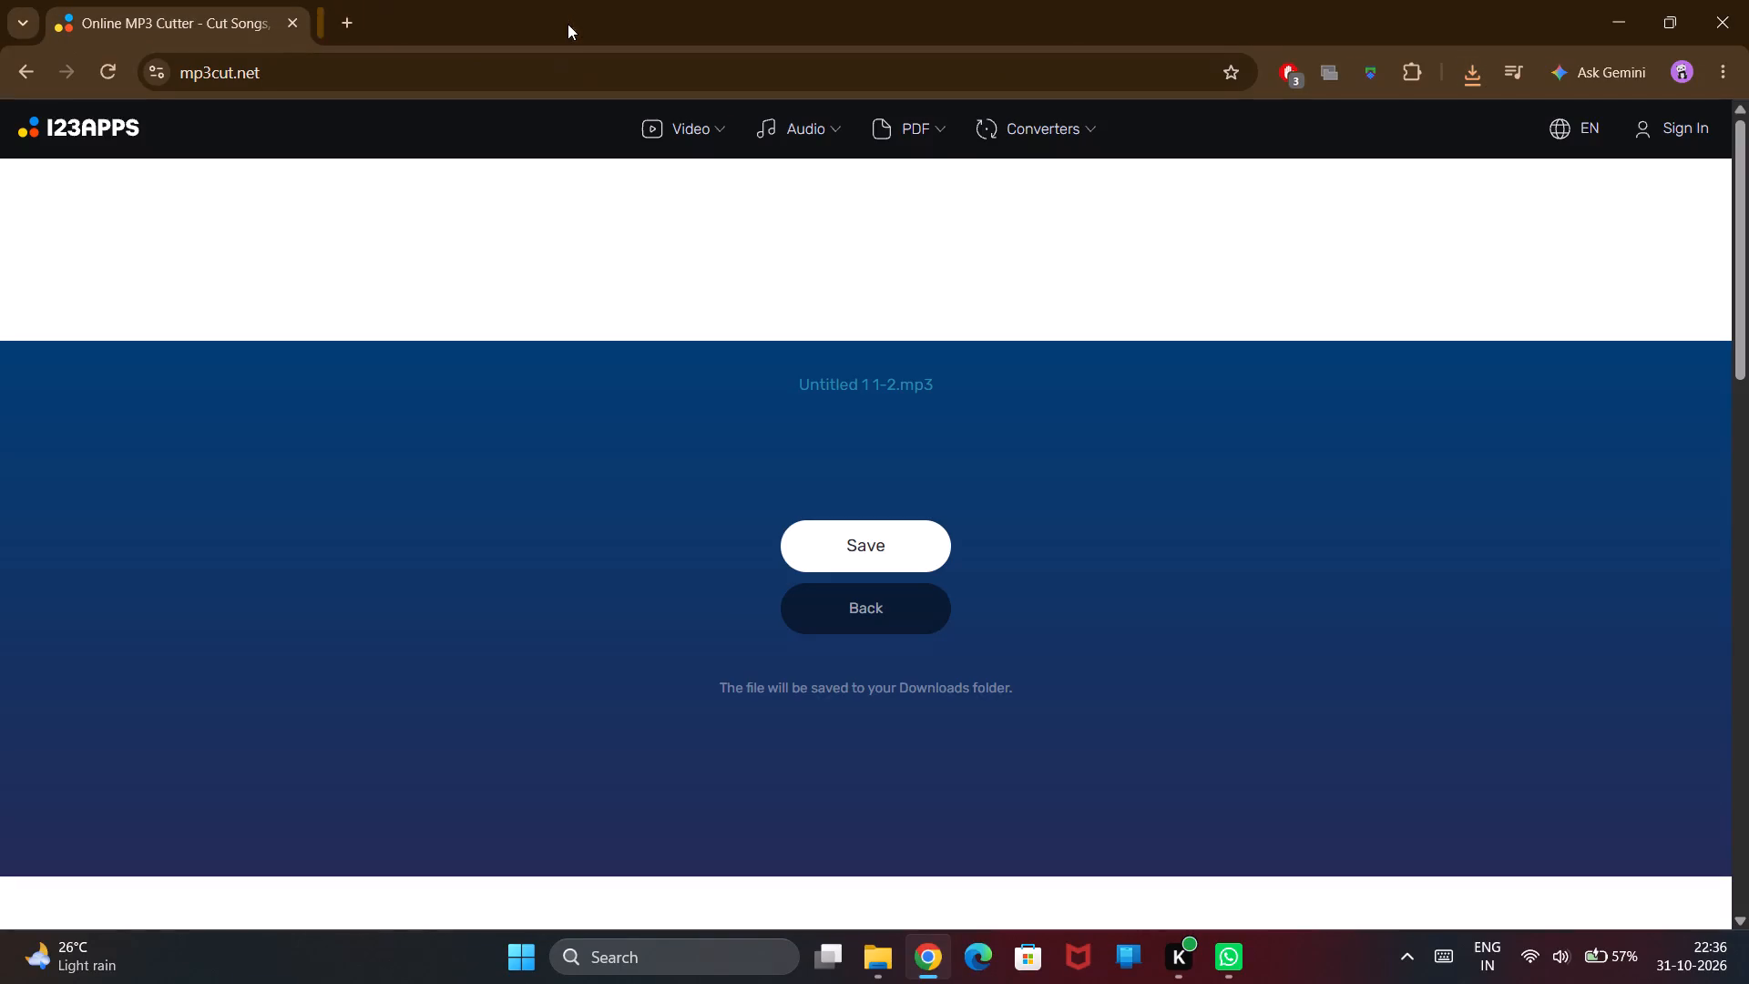
# Switch to the Sreeja folder in File Explorer and go back to the online MP3 cutter in Chrome.
pyautogui.hotkey('alt', 'Tab')
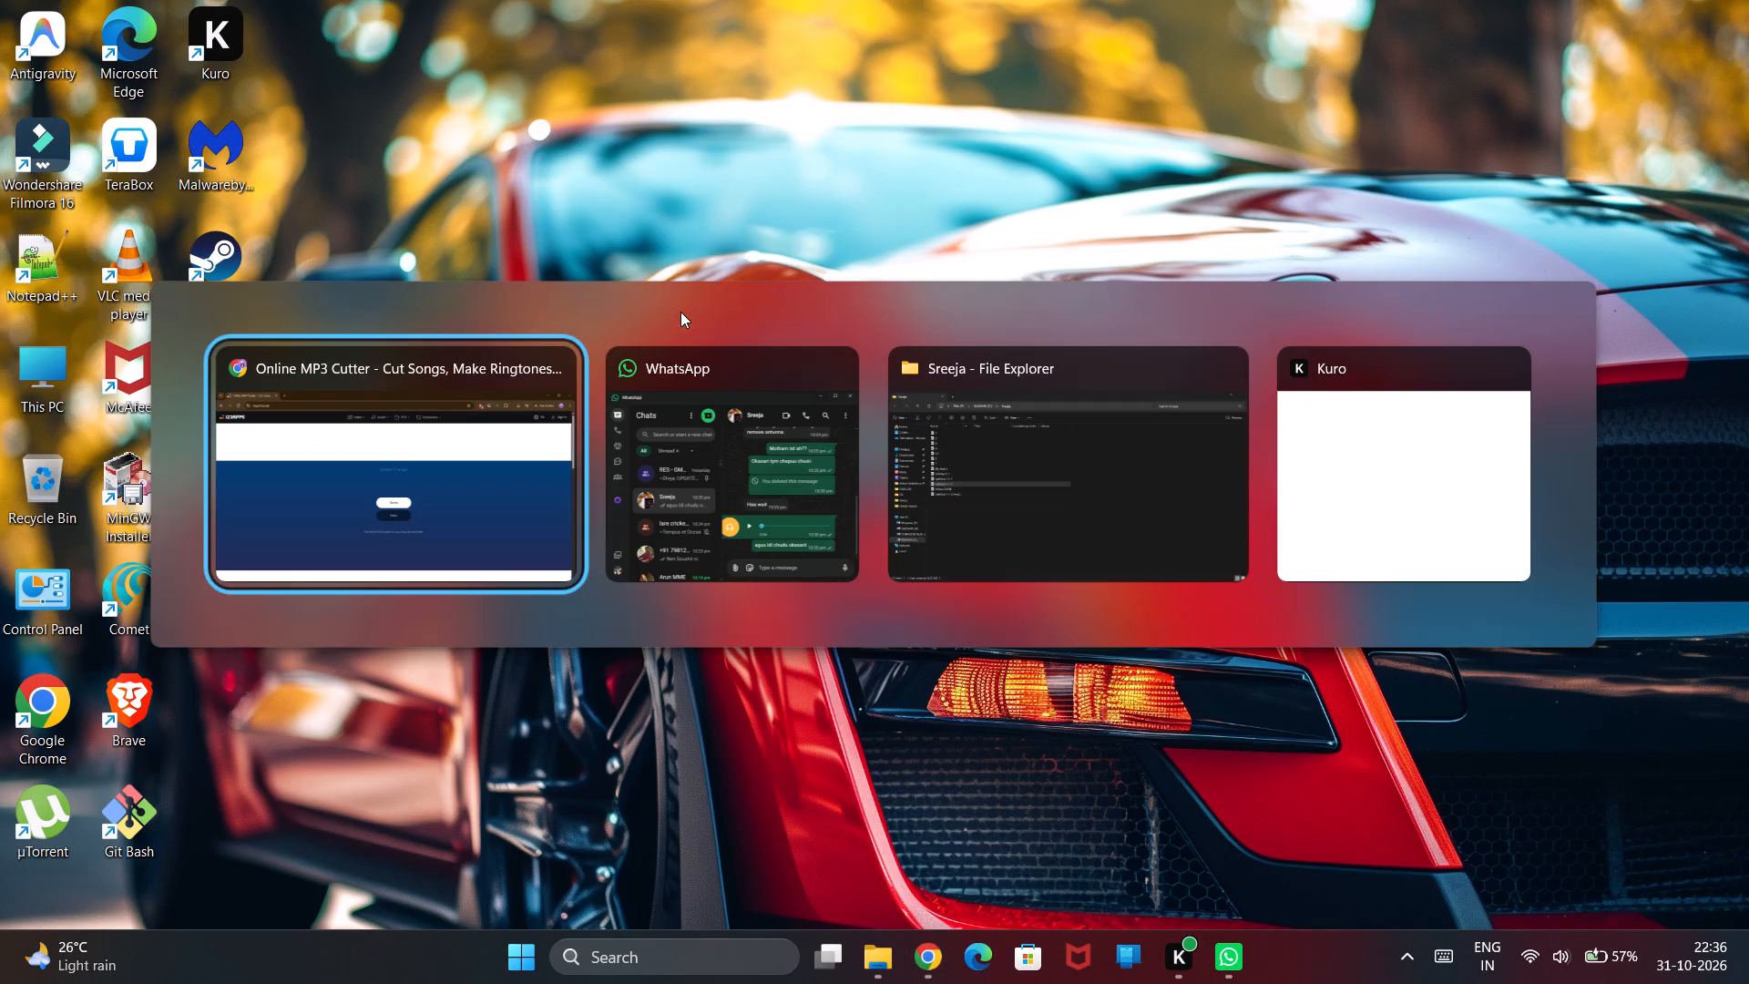
pyautogui.hotkey('alt', 'Tab')
pyautogui.hotkey('alt', 'Tab')
pyautogui.hotkey('alt', 'Tab')
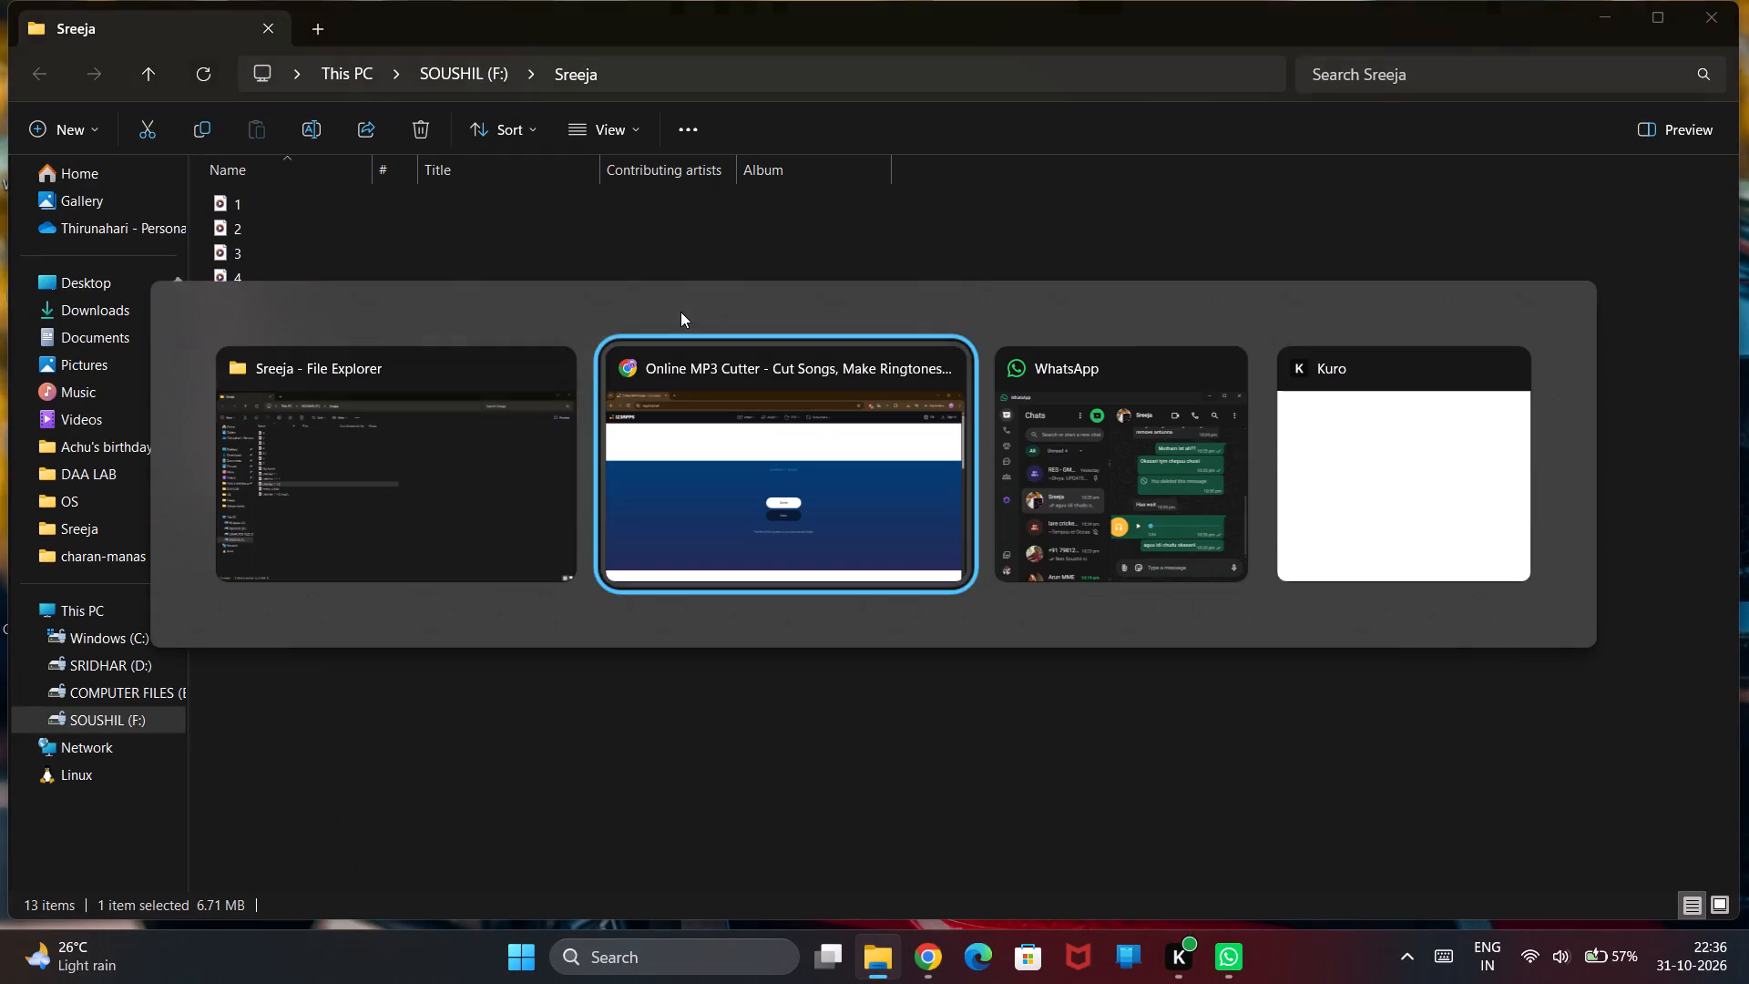